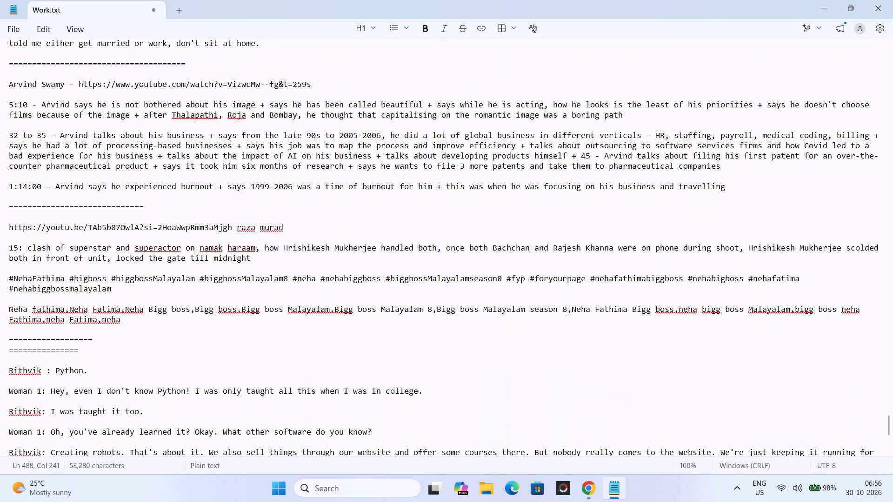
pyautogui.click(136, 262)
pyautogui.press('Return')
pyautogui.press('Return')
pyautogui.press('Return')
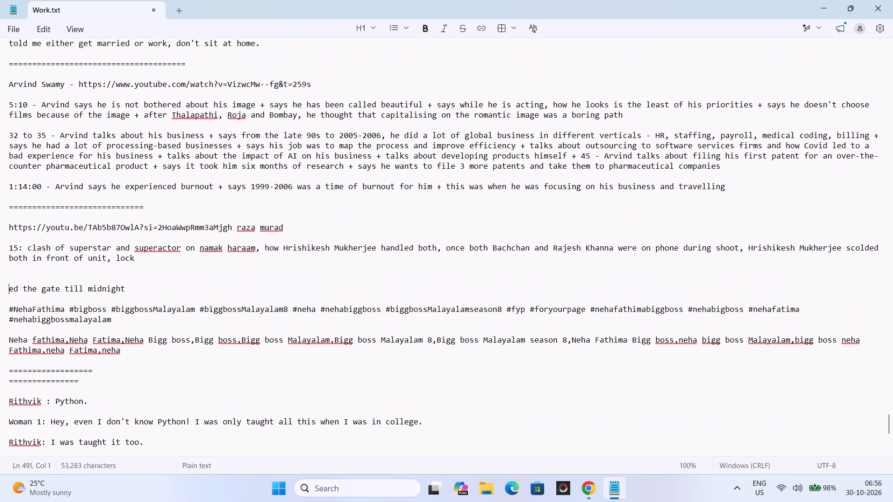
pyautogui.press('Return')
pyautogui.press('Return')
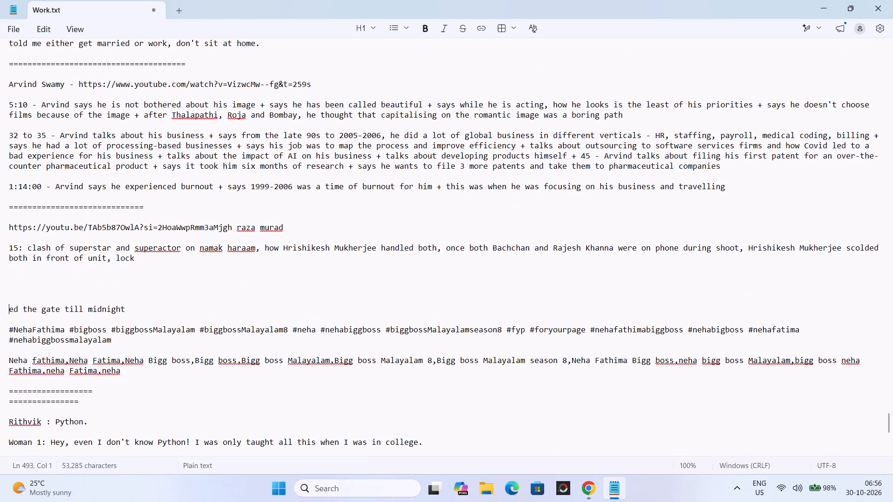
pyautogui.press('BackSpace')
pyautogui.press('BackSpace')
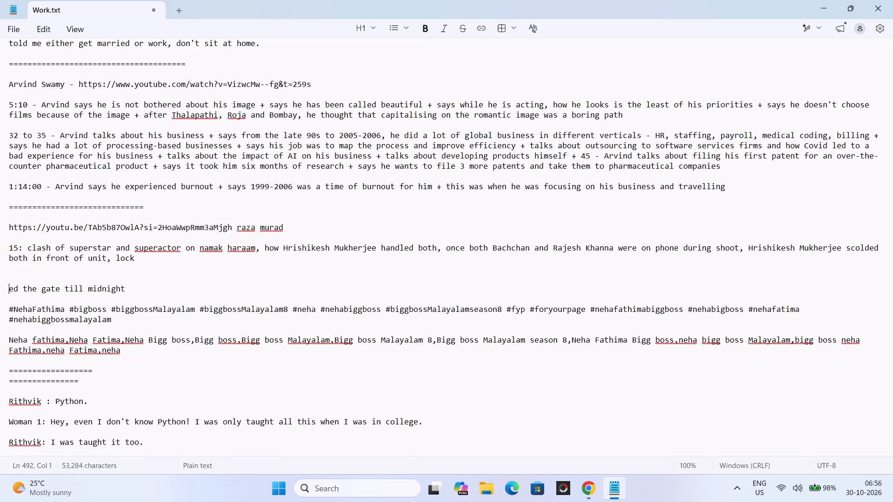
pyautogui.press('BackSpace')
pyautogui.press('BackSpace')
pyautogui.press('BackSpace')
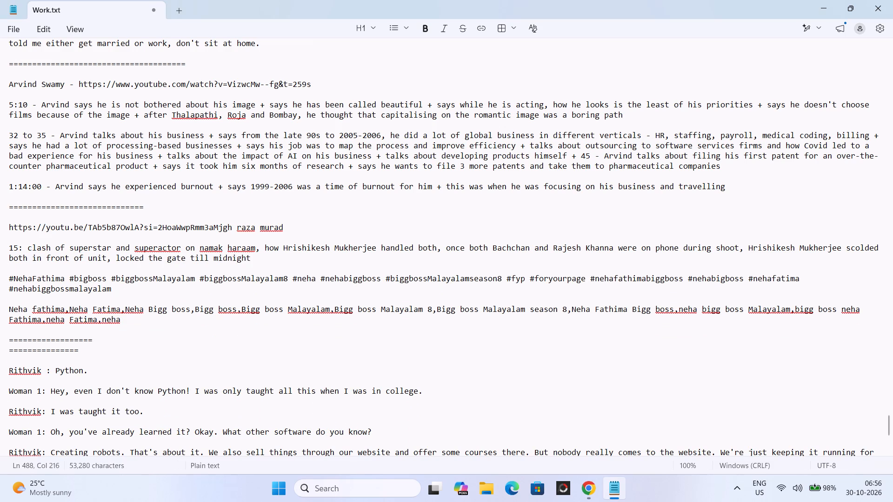
# Add a separator line of equals signs, set off by blank lines, below the note ending "locked the gate till midnight".
pyautogui.click(278, 259)
pyautogui.press('Return')
pyautogui.press('Return')
pyautogui.press('Return')
pyautogui.press('=')
pyautogui.press('=')
pyautogui.press('=')
pyautogui.press('=')
pyautogui.press('=')
pyautogui.press('=')
pyautogui.press('=')
pyautogui.press('=')
pyautogui.press('=')
pyautogui.press('=')
pyautogui.press('=')
pyautogui.press('=')
pyautogui.press('=')
pyautogui.press('=')
pyautogui.press('=')
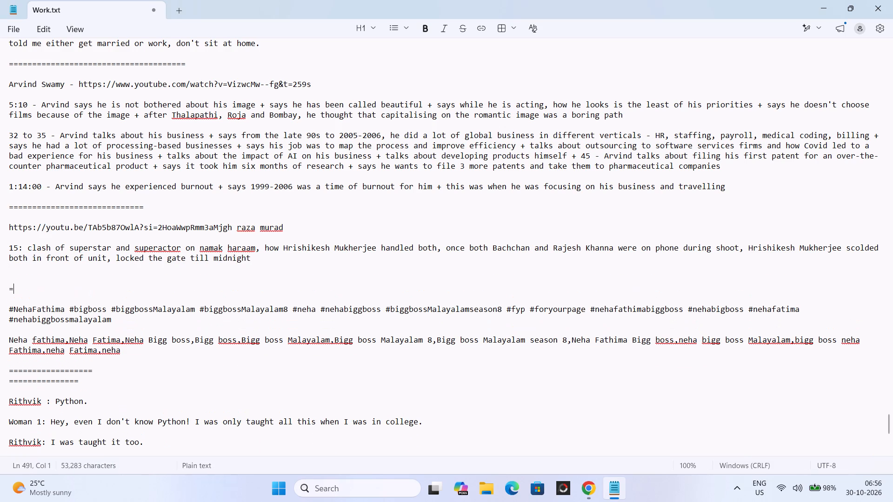
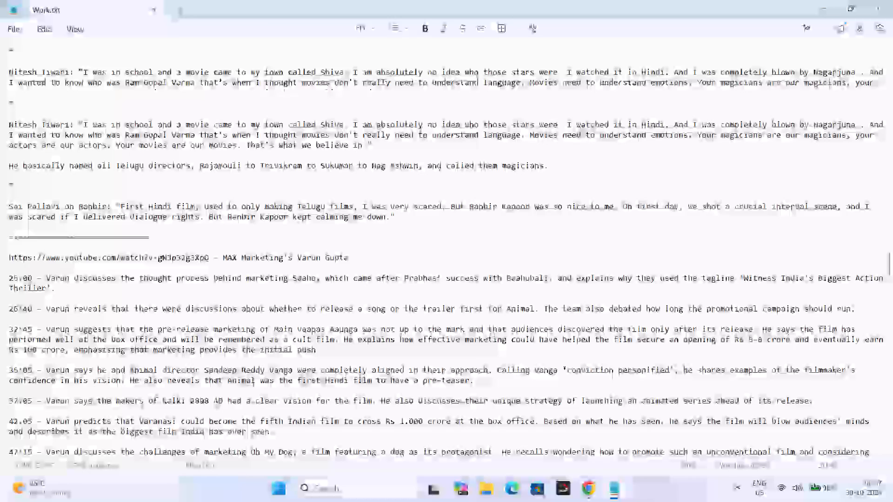
# Begin a message with "Hi," and blank lines below the separator between the "Kamal'S Hollywood attempts" line and the Madhubala sister link.
pyautogui.scroll(20, 319, 257)
pyautogui.scroll(20, 319, 257)
pyautogui.scroll(13, 319, 257)
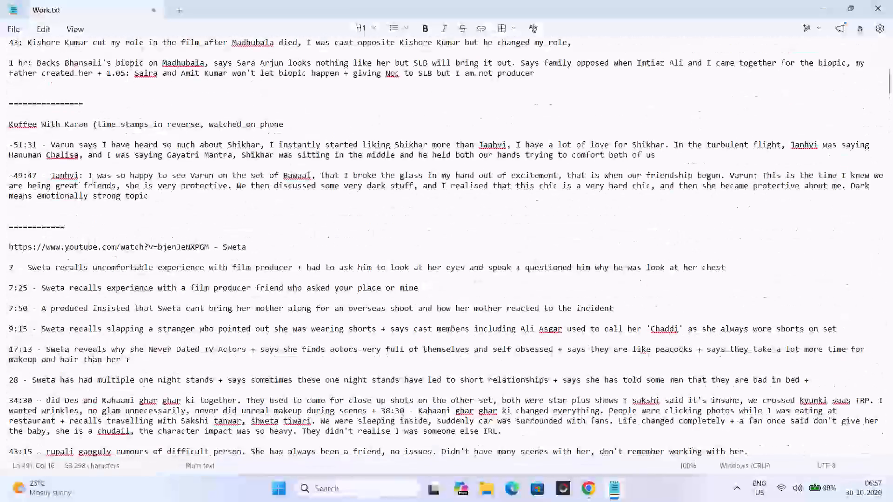
pyautogui.scroll(8, 318, 257)
pyautogui.scroll(-4, 274, 258)
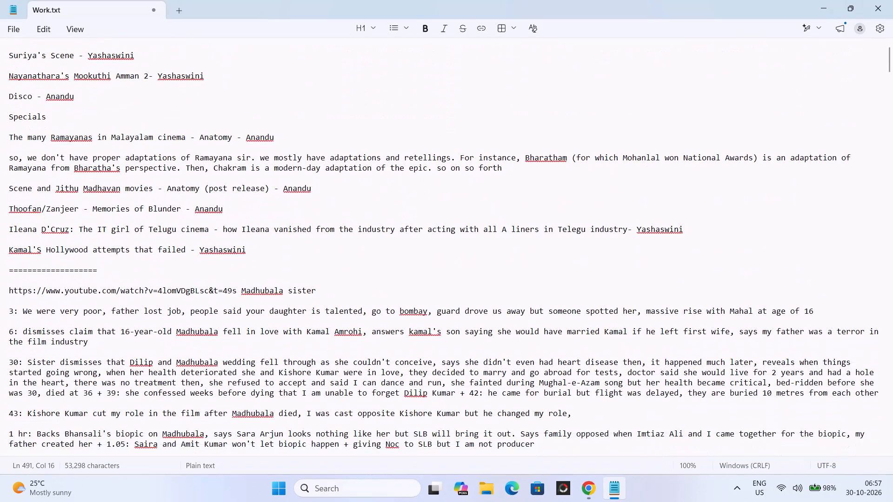
pyautogui.click(254, 269)
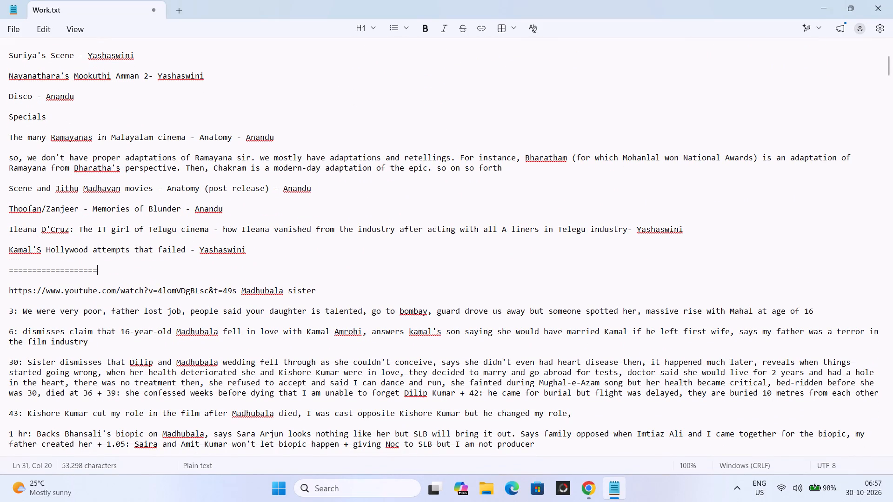
pyautogui.press('Return')
pyautogui.press('Return')
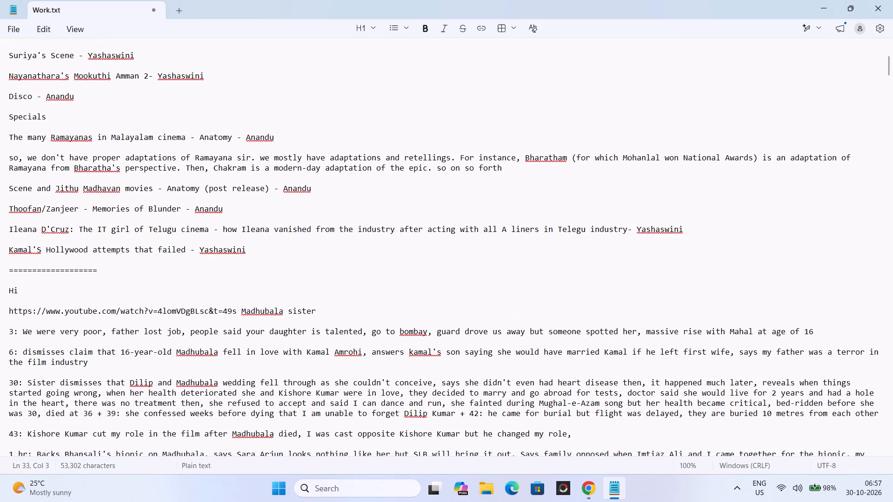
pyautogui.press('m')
pyautogui.press('BackSpace')
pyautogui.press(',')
pyautogui.press('Return')
pyautogui.press('Return')
pyautogui.press('Return')
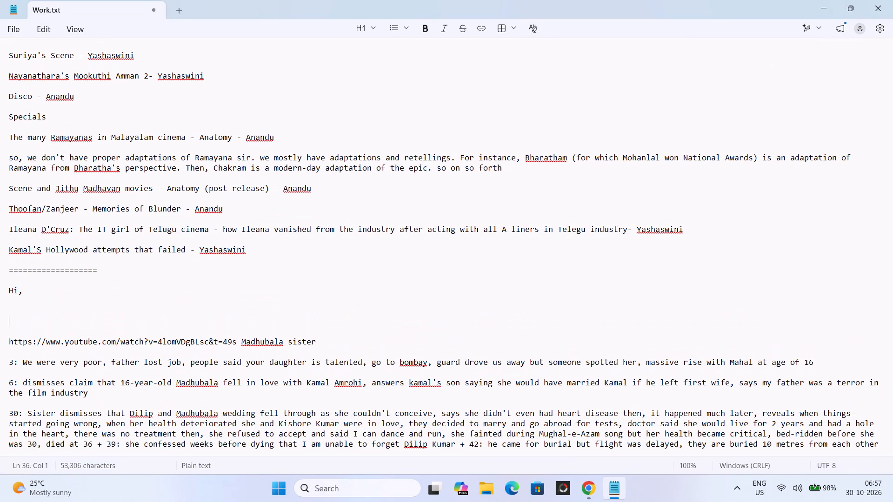
pyautogui.hotkey('ctrl', 'v')
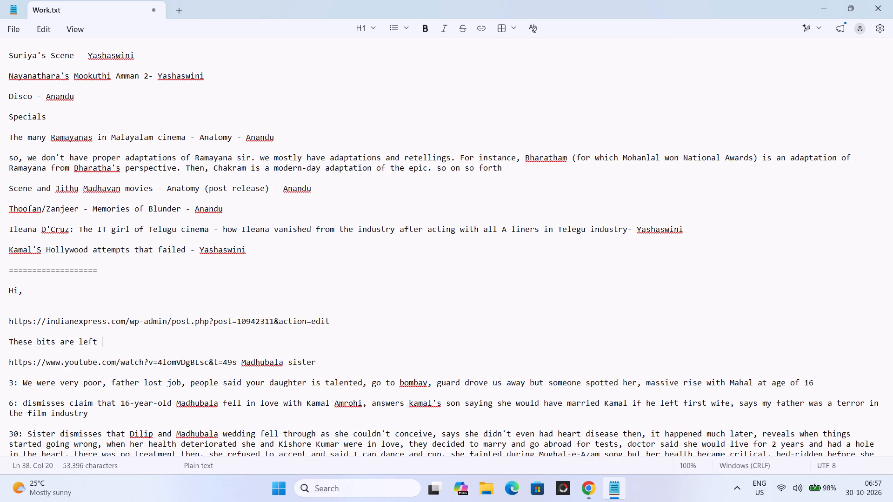
# Add the sentence "This copy is ready." on its own line between the "Hi," greeting and the article link.
pyautogui.press('Up')
pyautogui.press('Up')
pyautogui.press('Up')
pyautogui.press('Up')
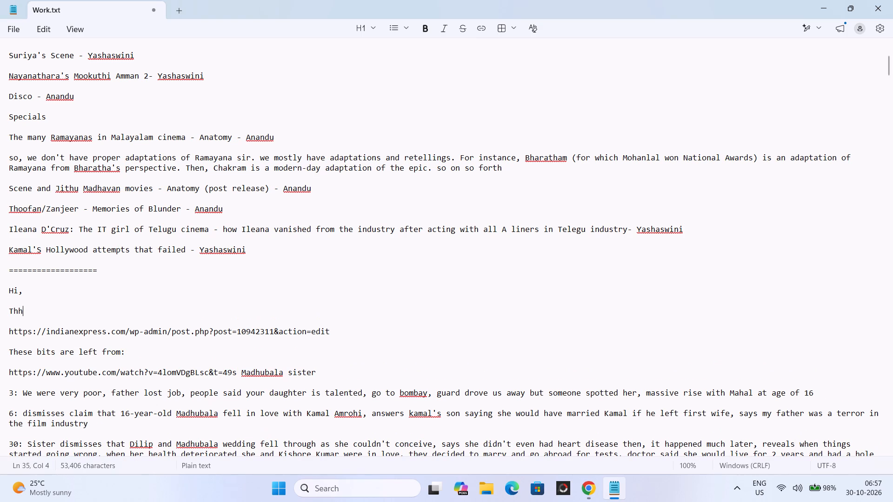
pyautogui.press('BackSpace')
pyautogui.press('BackSpace')
pyautogui.press('BackSpace')
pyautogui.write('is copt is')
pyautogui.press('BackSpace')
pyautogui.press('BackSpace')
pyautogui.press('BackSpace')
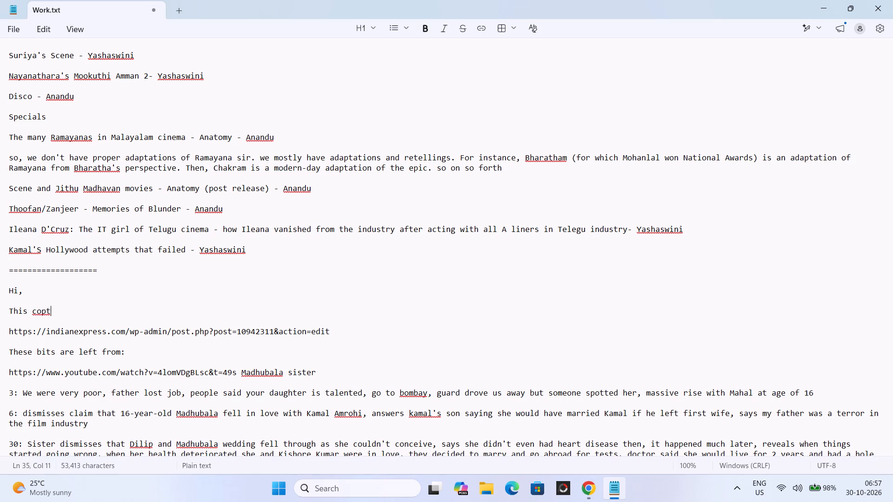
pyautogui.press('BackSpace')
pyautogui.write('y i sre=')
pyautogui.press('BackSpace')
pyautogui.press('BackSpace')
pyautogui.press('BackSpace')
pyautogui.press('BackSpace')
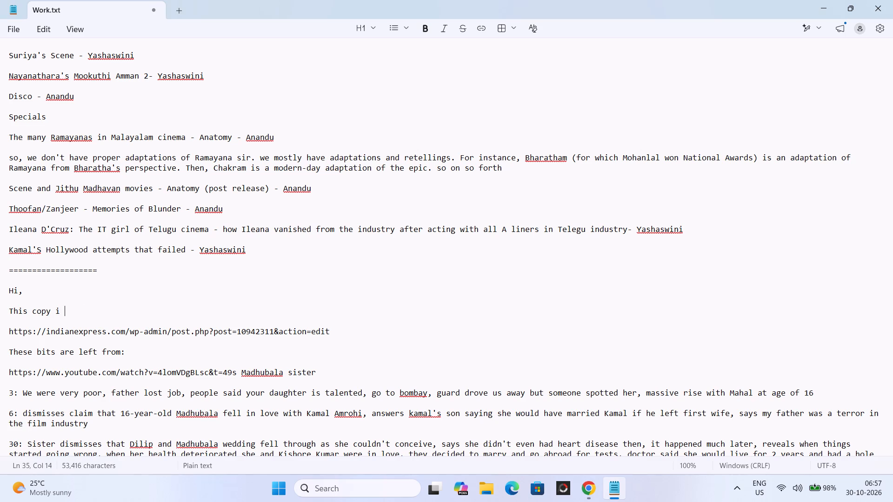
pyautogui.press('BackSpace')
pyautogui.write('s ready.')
# Copy "Jailer 2 box office collection day 15" from the article title in Chrome into Work.txt above the post link, adding "blog".
pyautogui.click(589, 483)
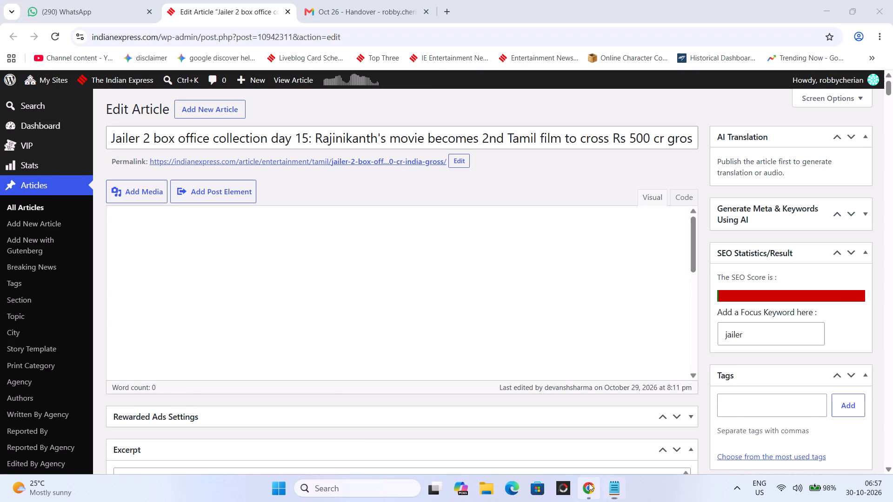
pyautogui.moveTo(309, 131); pyautogui.dragTo(78, 133)
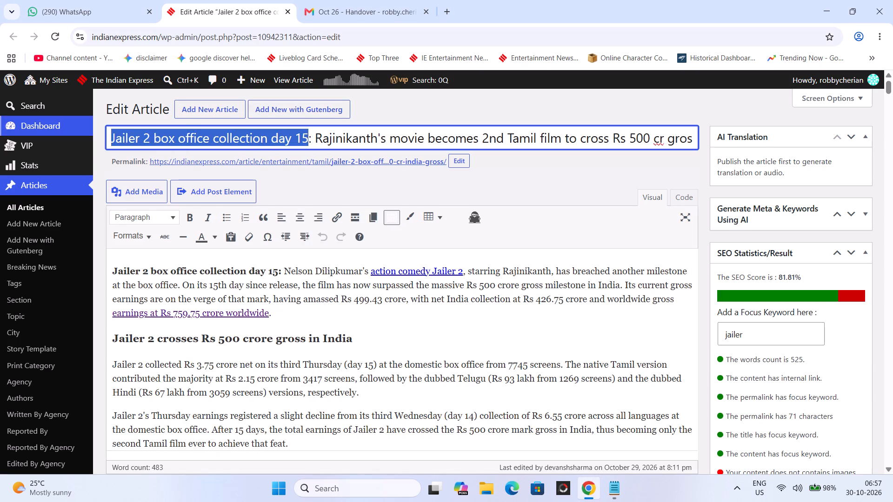
pyautogui.moveTo(78, 133); pyautogui.dragTo(76, 133)
pyautogui.hotkey('ctrl', 'c')
pyautogui.click(632, 493)
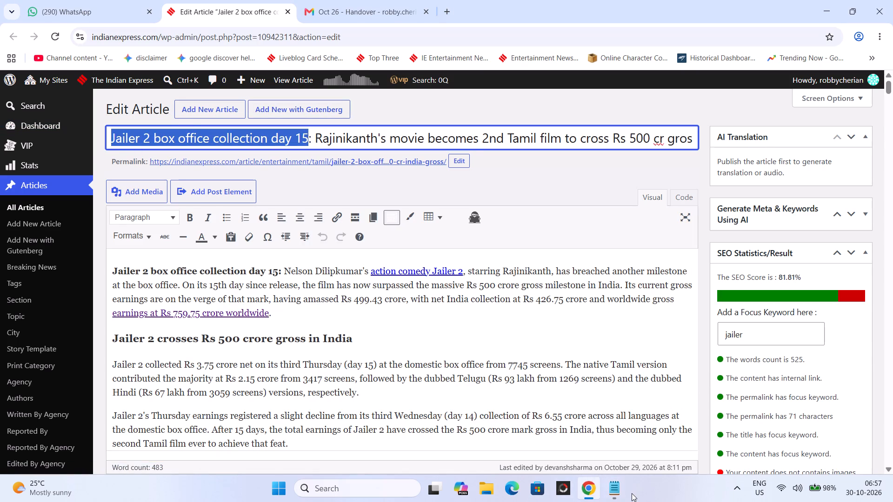
pyautogui.click(619, 489)
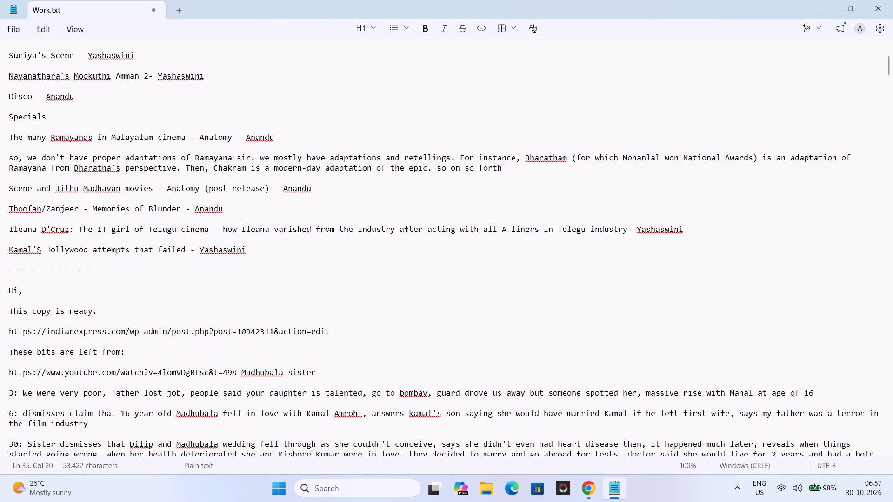
pyautogui.click(136, 323)
pyautogui.press('Return')
pyautogui.hotkey('ctrl', 'v')
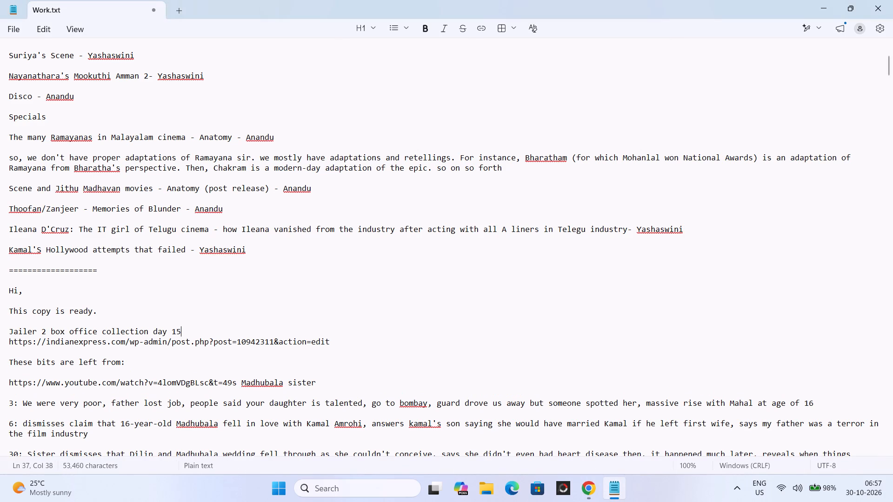
pyautogui.press('space')
pyautogui.write('blog')
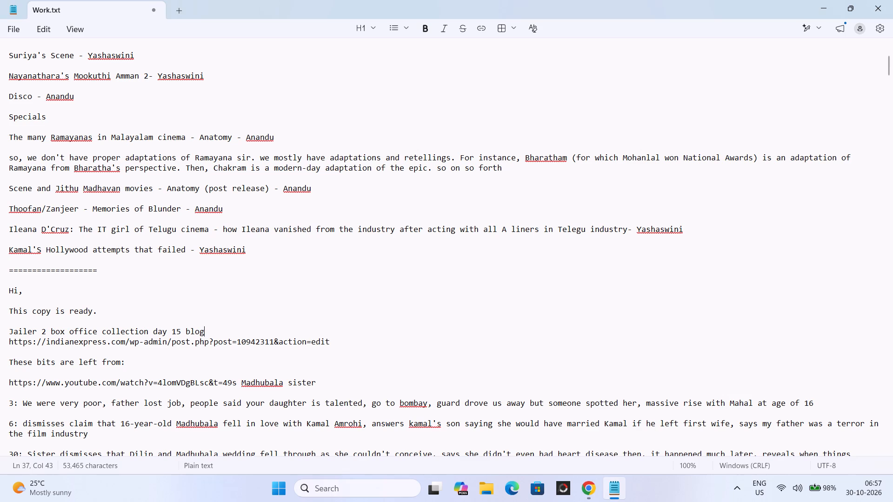
# Turn off word wrap for the Work.txt notes.
pyautogui.click(65, 33)
pyautogui.click(79, 92)
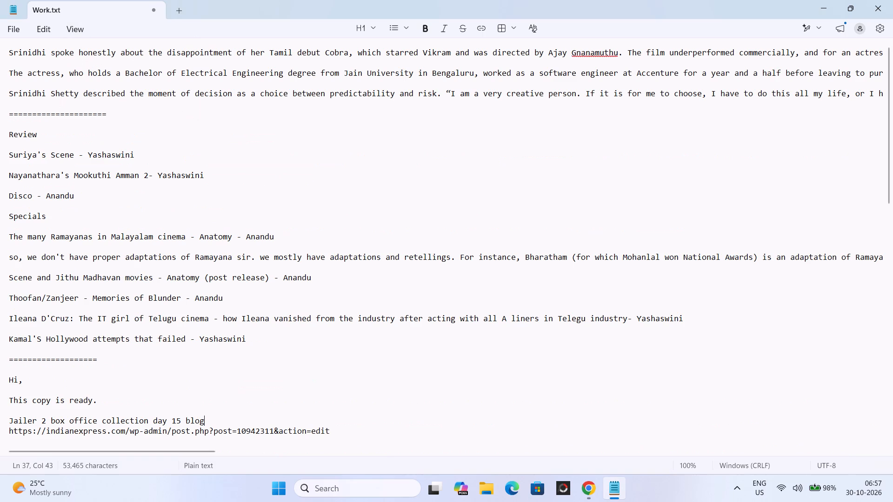
# Look through the leftover interview notes below the Jailer 2 entry to find where the list ends.
pyautogui.scroll(-6, 111, 289)
pyautogui.scroll(-16, 112, 332)
pyautogui.scroll(-8, 112, 335)
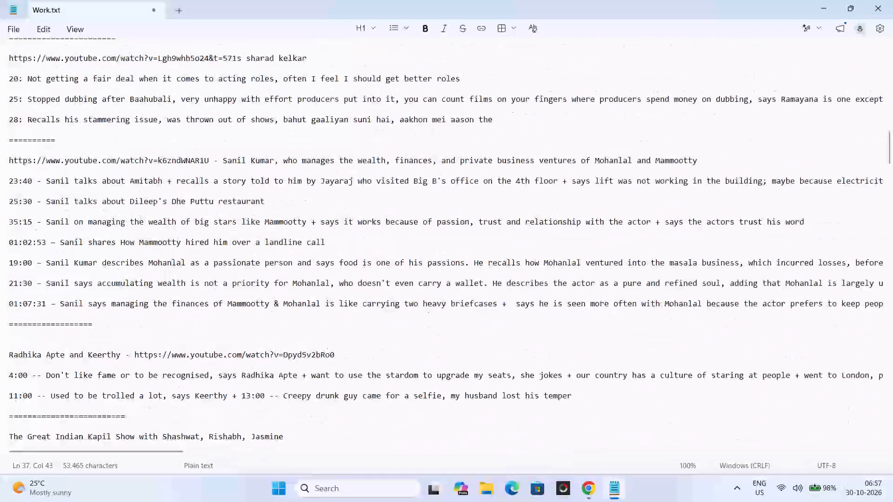
pyautogui.scroll(-15, 112, 335)
pyautogui.scroll(-14, 112, 335)
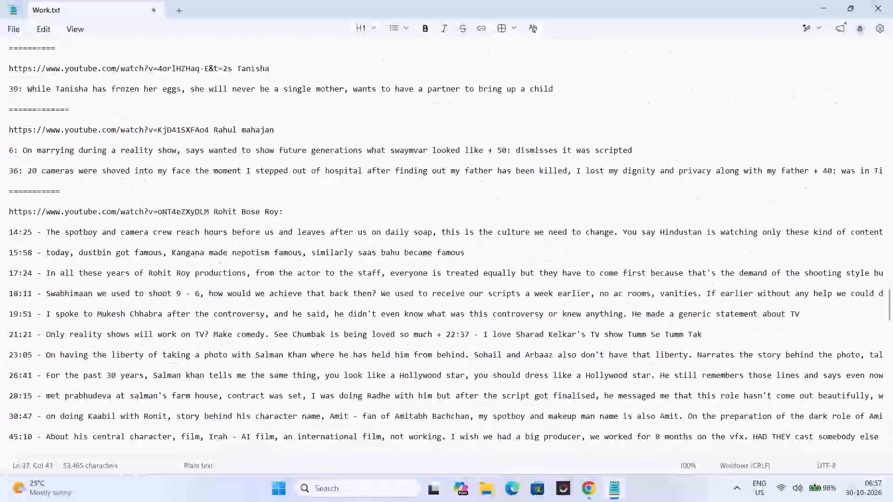
pyautogui.scroll(-20, 112, 335)
pyautogui.scroll(-7, 112, 335)
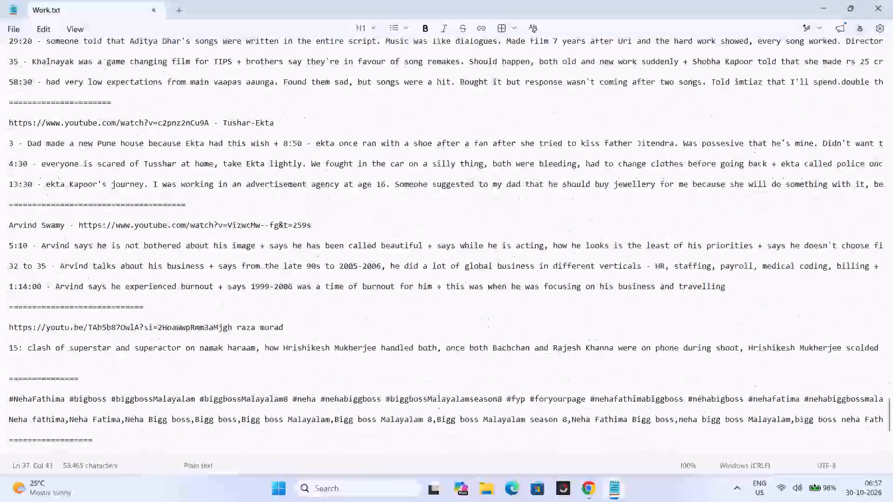
pyautogui.scroll(-7, 112, 335)
pyautogui.scroll(4, 112, 335)
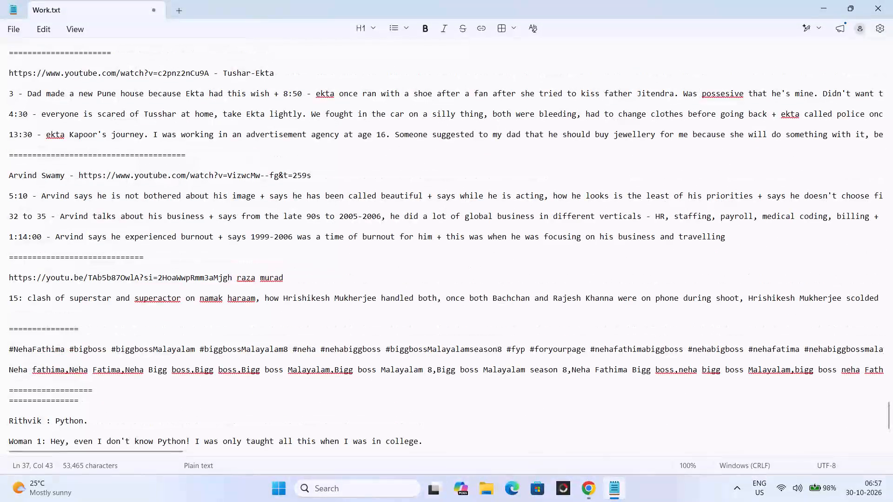
# Copy the handover message in Work.txt, from "Hi," down through the Raza Murad interview notes.
pyautogui.moveTo(99, 310); pyautogui.dragTo(22, 0)
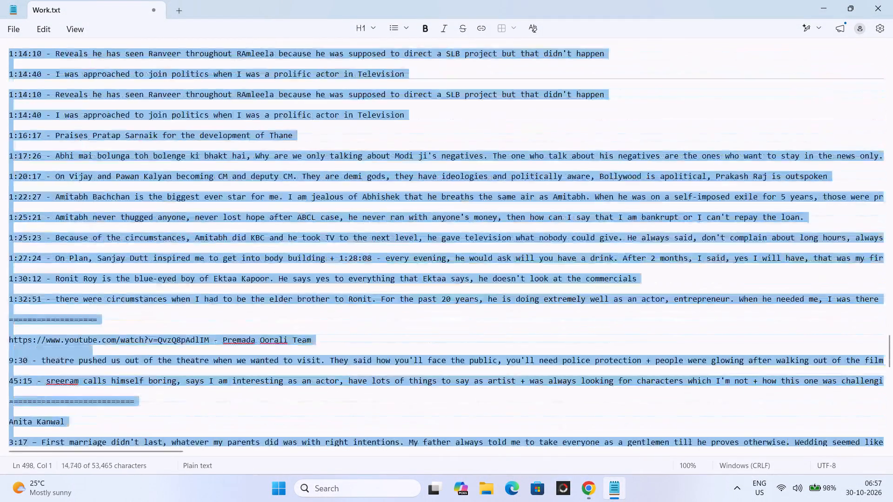
pyautogui.moveTo(22, 0); pyautogui.dragTo(59, 0)
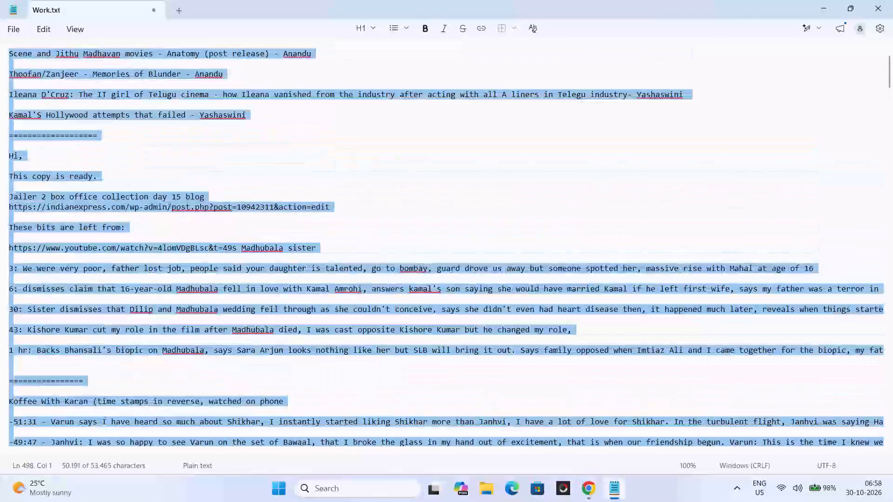
pyautogui.moveTo(59, 0); pyautogui.dragTo(54, 297)
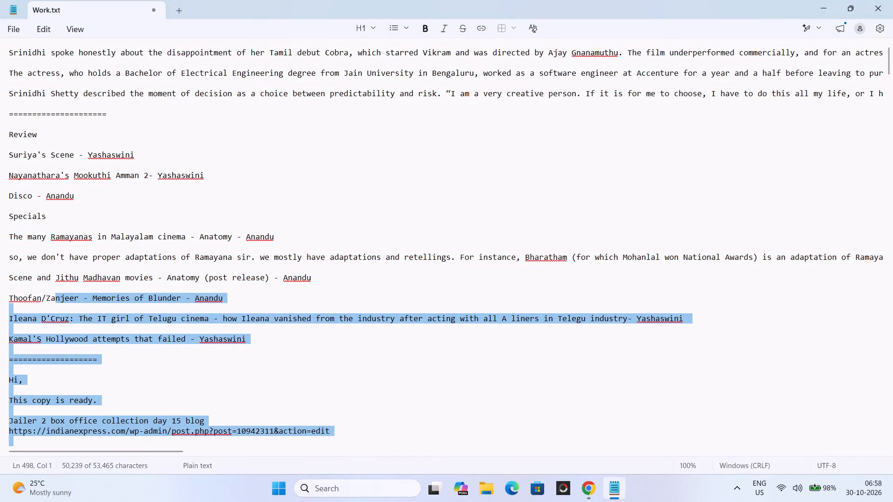
pyautogui.moveTo(54, 297); pyautogui.dragTo(0, 288)
pyautogui.scroll(-2, 20, 371)
pyautogui.rightClick(46, 315)
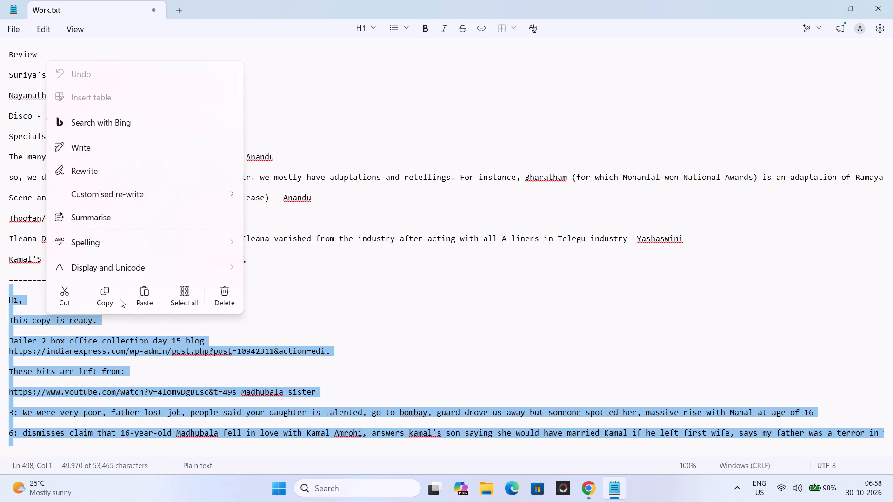
pyautogui.click(110, 302)
# In Gmail in Chrome, start a reply to the Oct 29 message in the "Oct 26 - Handover" thread and paste the copied handover text.
pyautogui.click(580, 499)
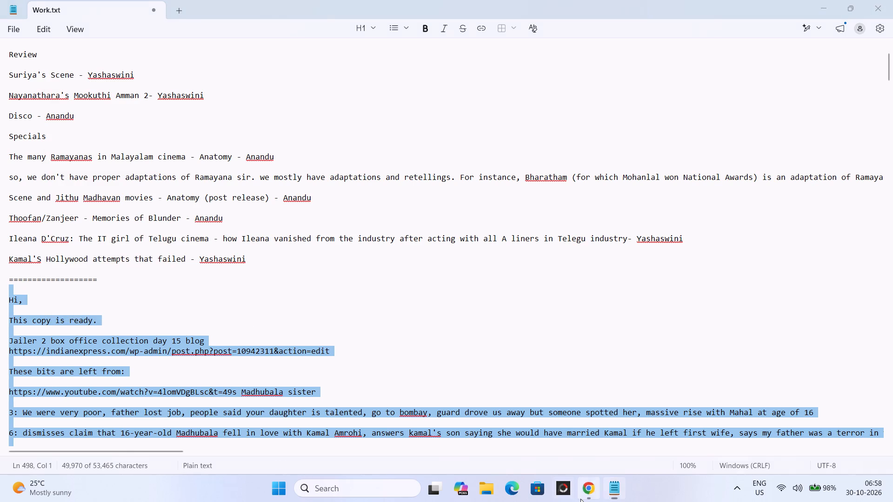
pyautogui.click(341, 0)
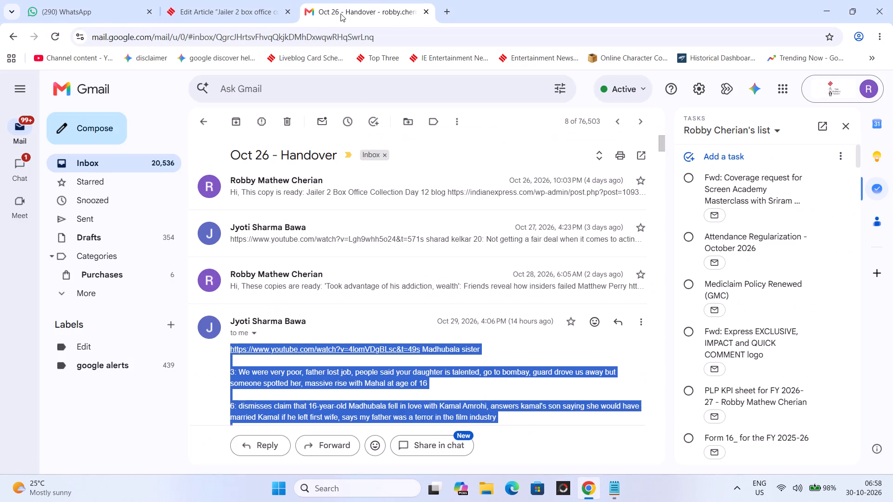
pyautogui.click(620, 330)
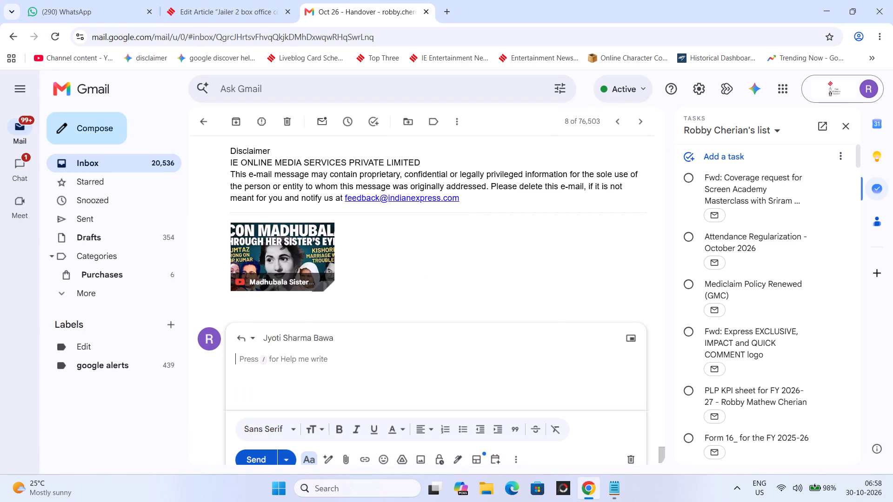
pyautogui.rightClick(410, 366)
pyautogui.click(456, 245)
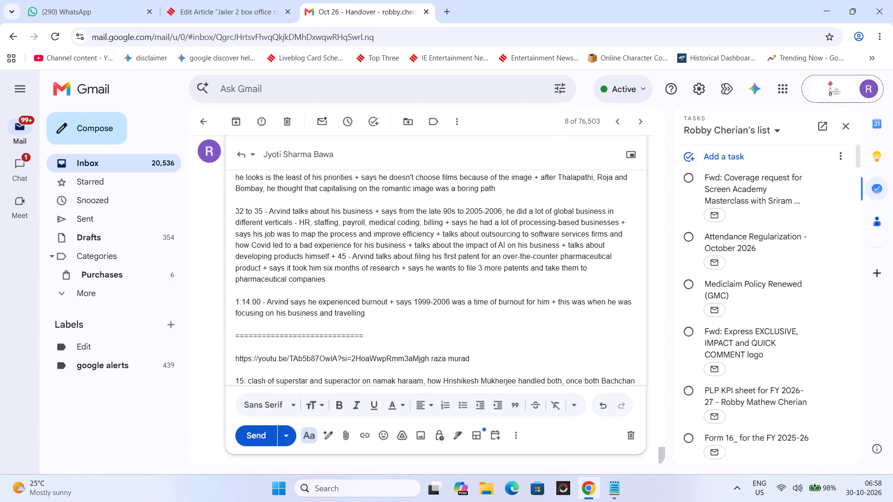
# Open the reply's recipients and add a Cc line.
pyautogui.click(554, 158)
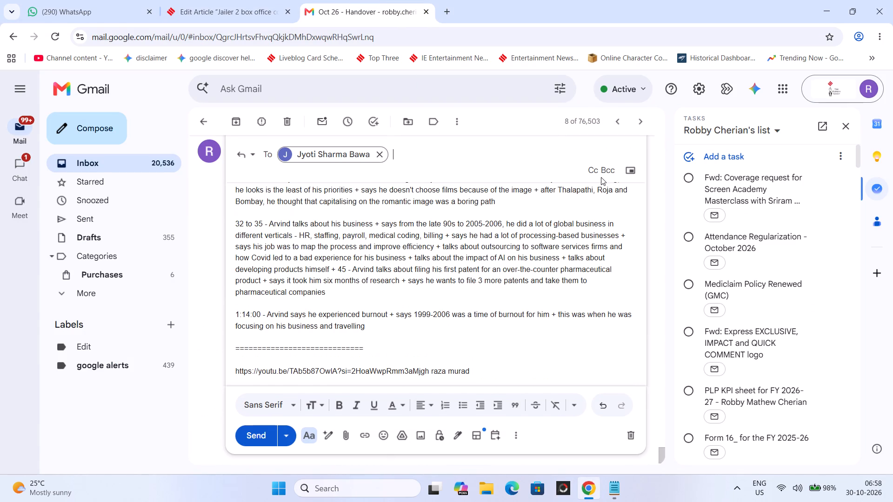
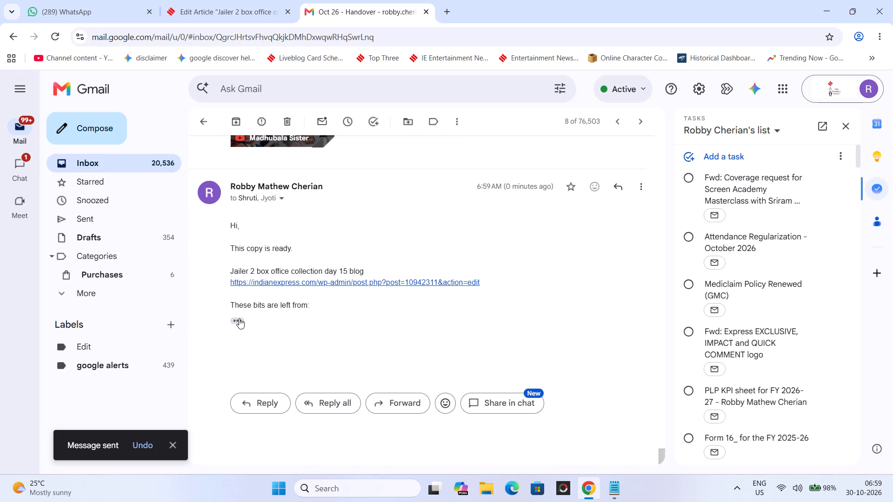
pyautogui.click(238, 318)
pyautogui.scroll(-7, 260, 348)
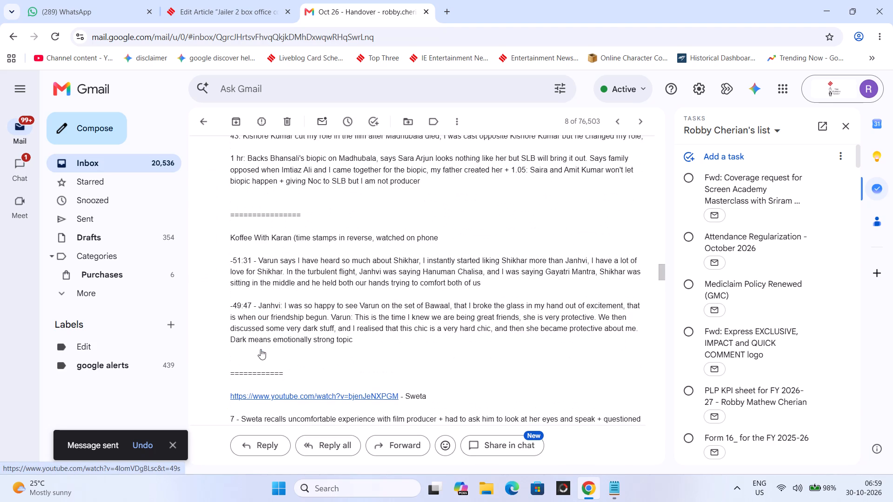
# Open the bookmarked Chartbeat Historical Dashboard in place of Gmail and switch to the Real-Time dashboard for indianexpress.com.
pyautogui.click(172, 0)
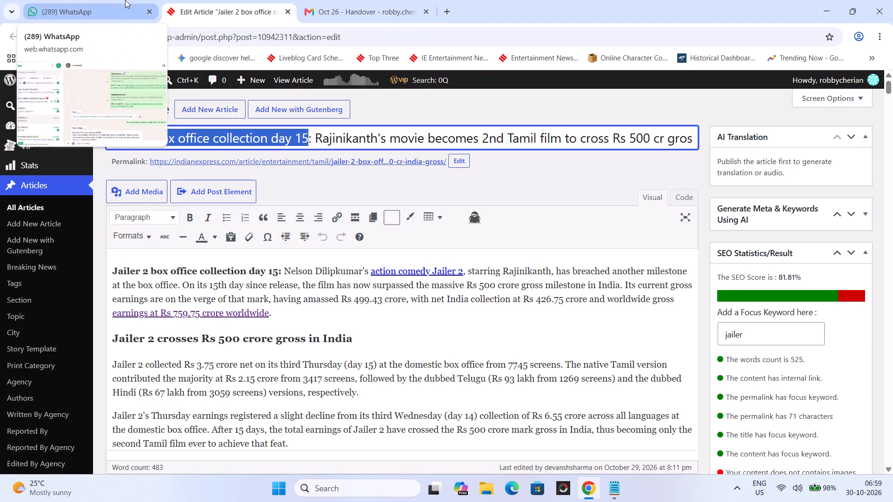
pyautogui.click(401, 0)
pyautogui.click(751, 67)
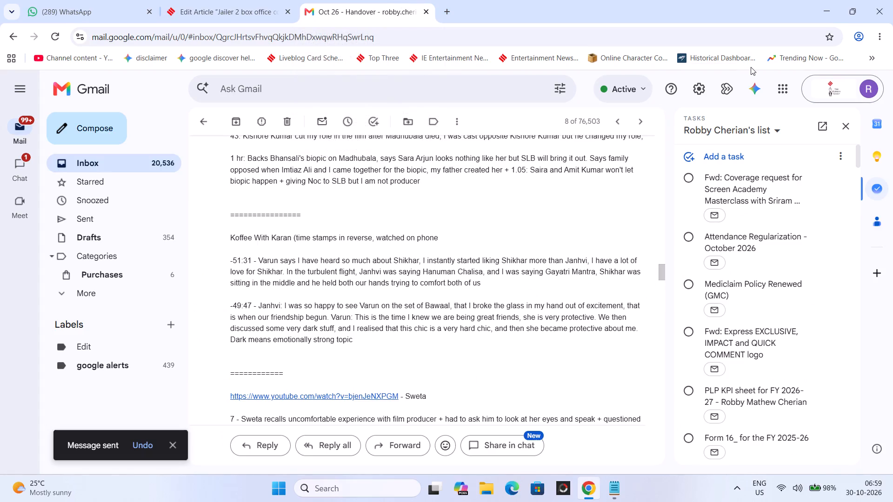
pyautogui.click(751, 62)
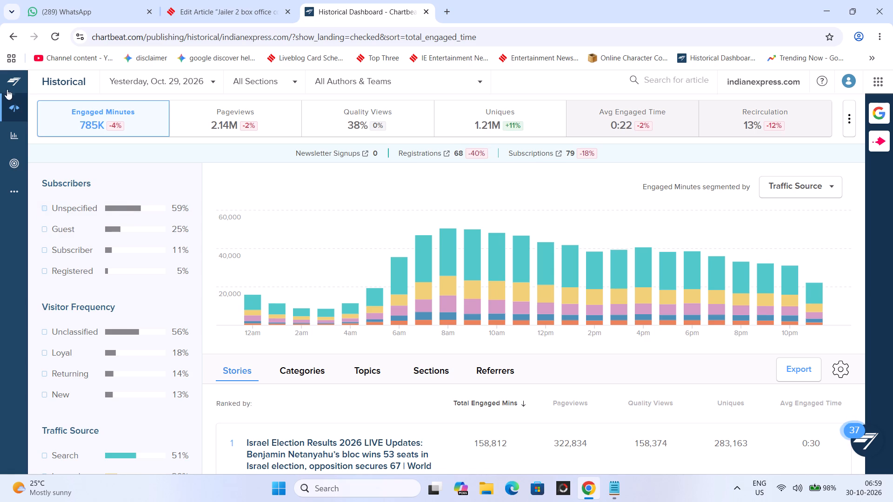
pyautogui.click(67, 105)
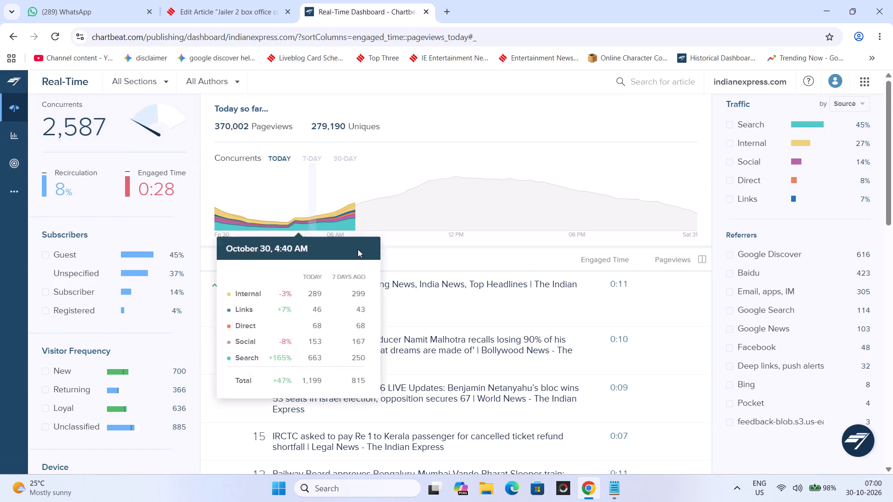
# Filter the indianexpress.com Real-Time dashboard in Chartbeat to the entertainment section.
pyautogui.click(136, 79)
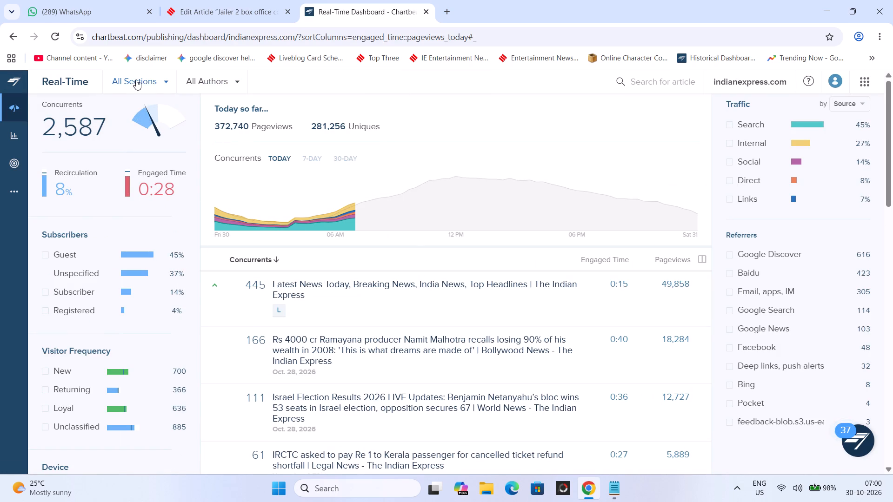
pyautogui.click(142, 148)
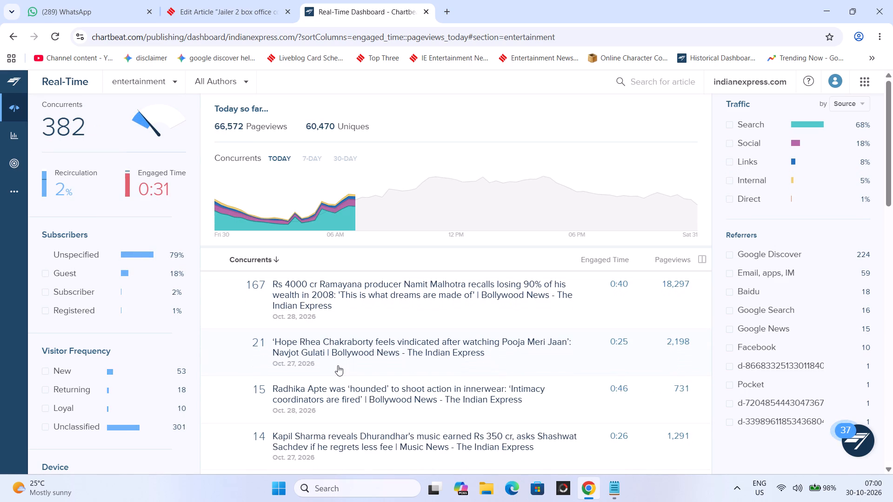
# Find the Jailer 2 Box Office Collection Day 14 story in the entertainment list and open its live article page.
pyautogui.scroll(-2, 342, 362)
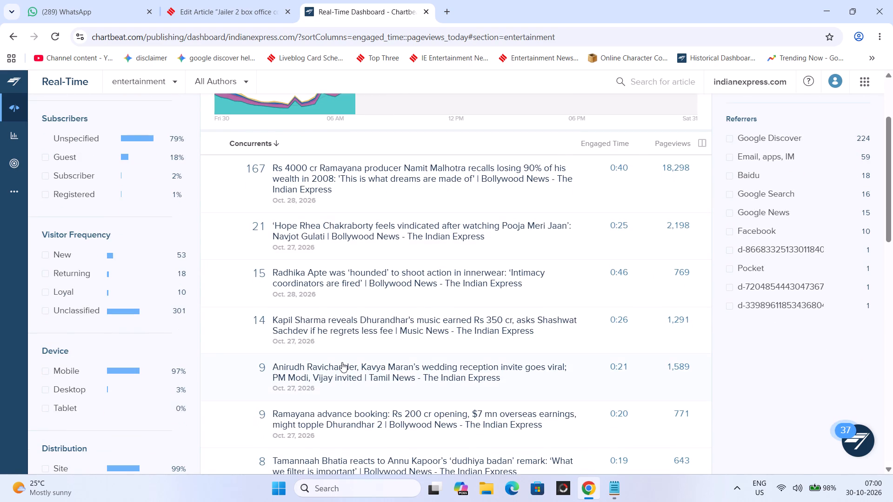
pyautogui.scroll(-2, 342, 362)
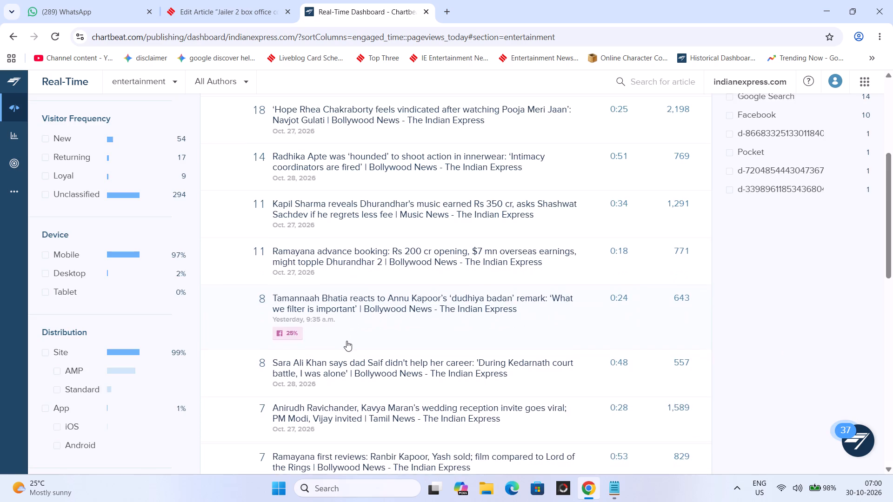
pyautogui.scroll(-3, 347, 341)
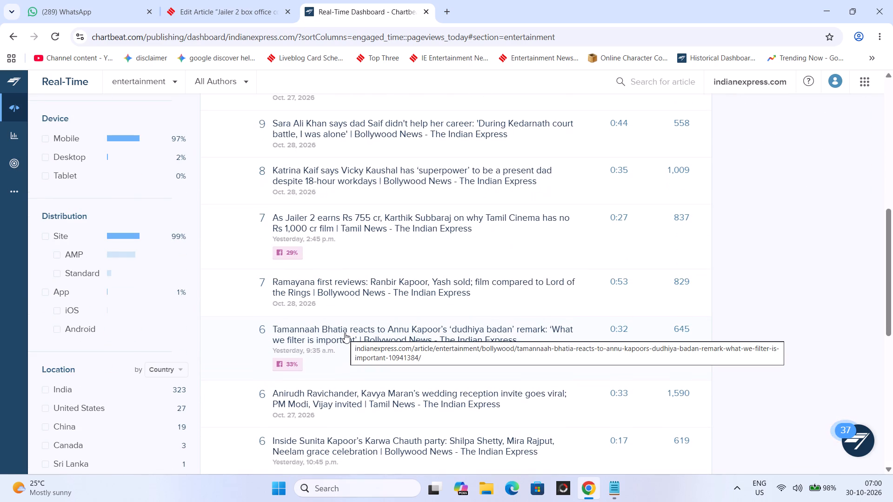
pyautogui.scroll(-2, 345, 333)
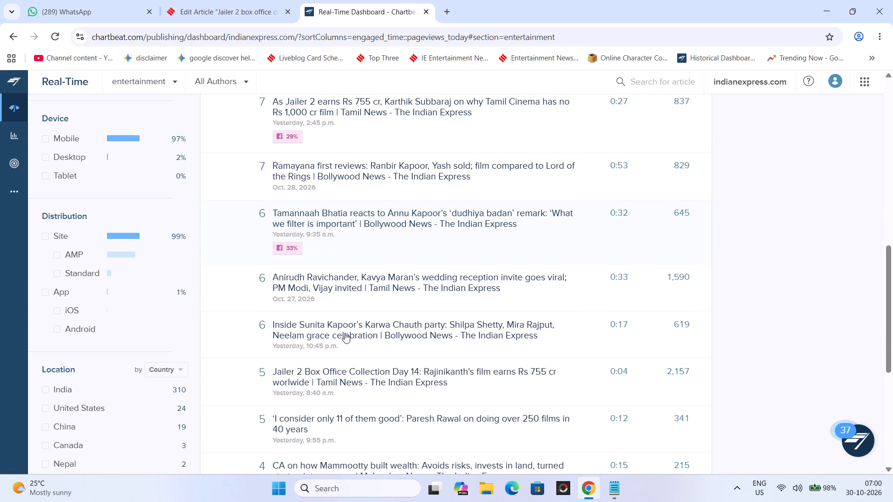
pyautogui.scroll(-1, 345, 333)
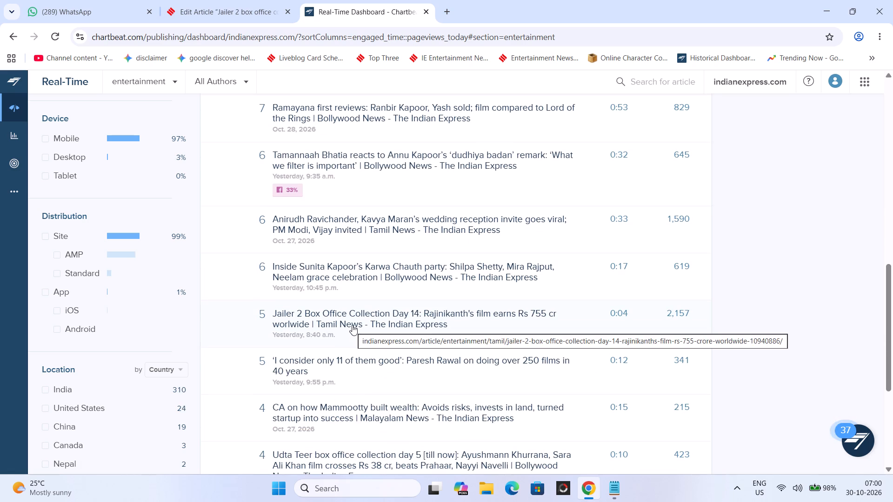
pyautogui.click(352, 325)
pyautogui.click(427, 137)
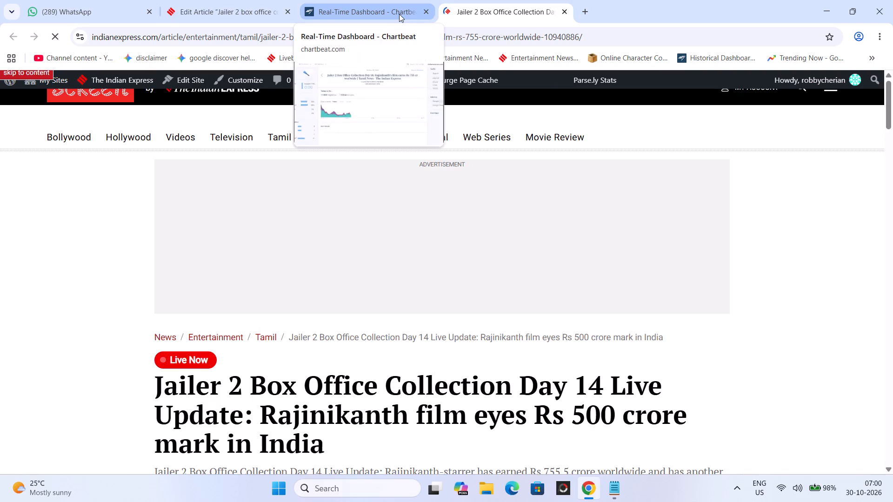
# Go back to the Jailer 2 Day 14 story's real-time traffic and open a new blank browser tab.
pyautogui.click(352, 0)
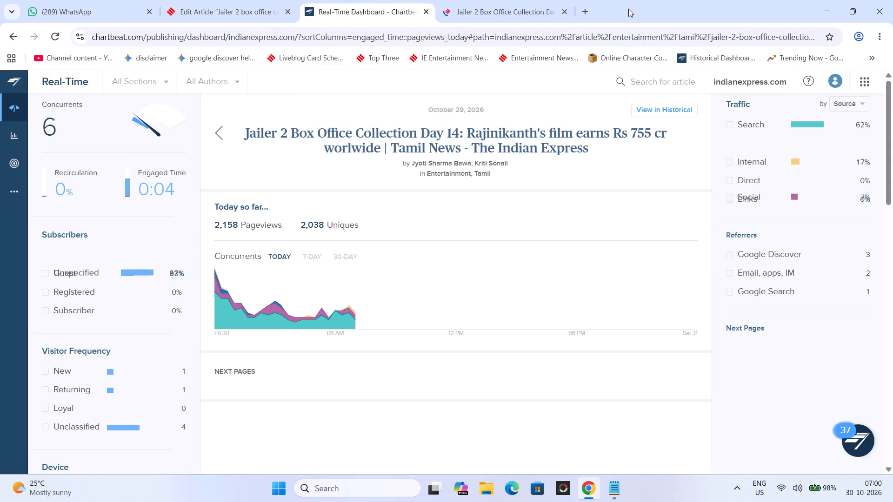
pyautogui.click(586, 6)
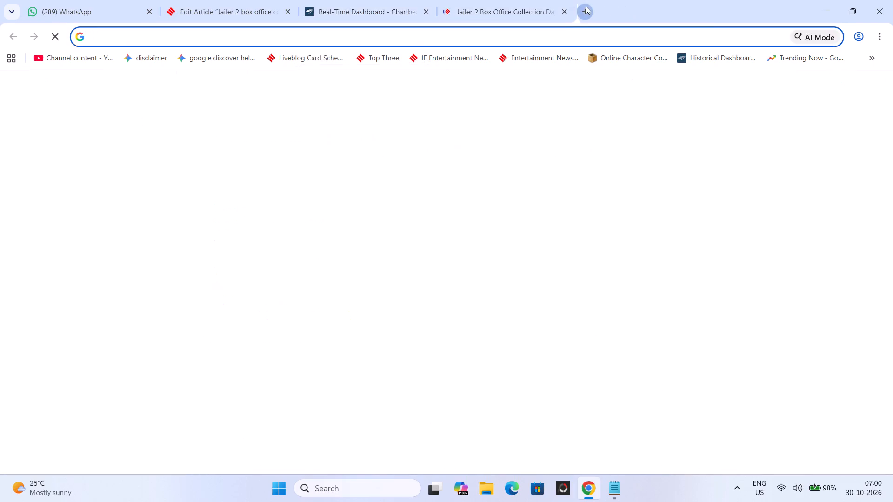
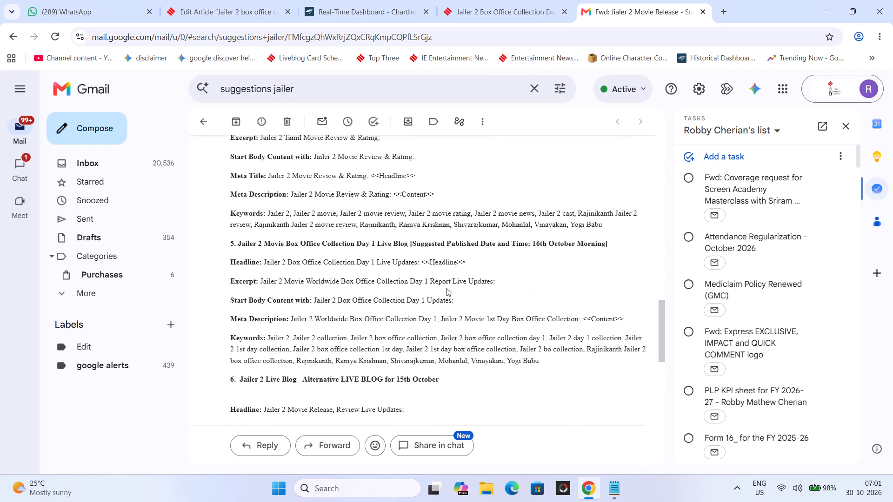
pyautogui.moveTo(419, 265); pyautogui.dragTo(317, 265)
pyautogui.moveTo(317, 265); pyautogui.dragTo(266, 258)
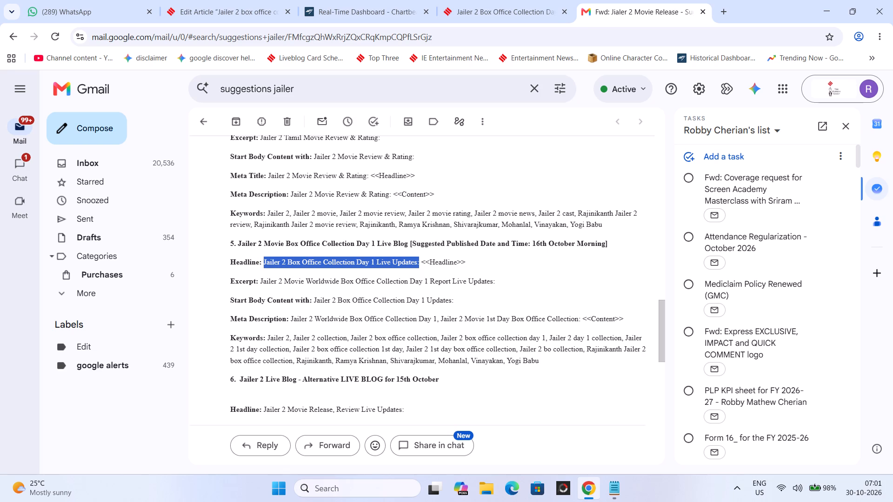
pyautogui.moveTo(266, 258); pyautogui.dragTo(264, 259)
pyautogui.hotkey('ctrl', 'c')
pyautogui.click(271, 0)
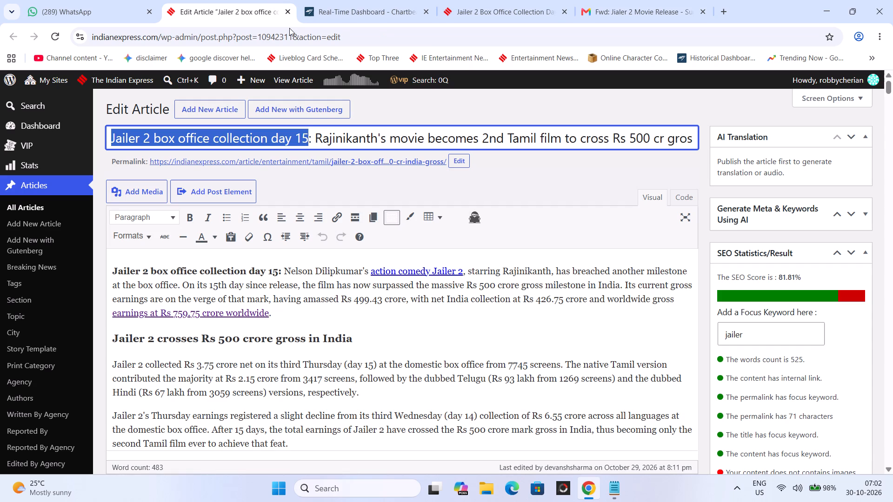
pyautogui.hotkey('ctrl', 'v')
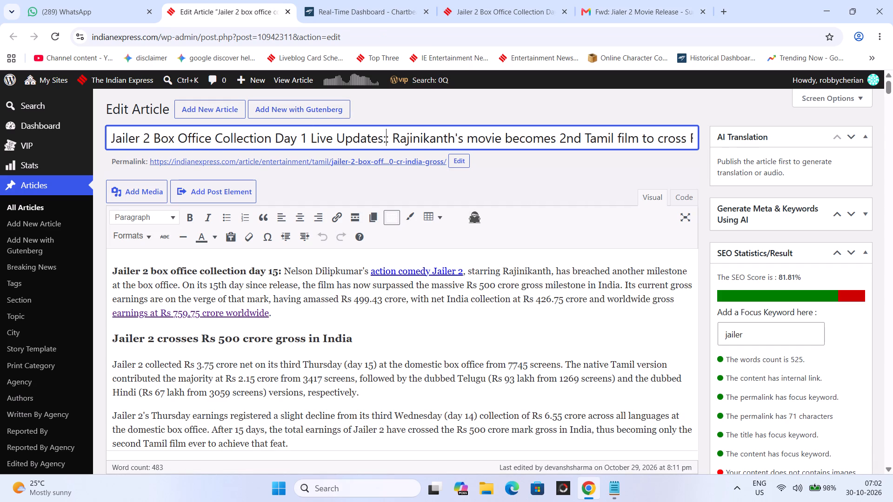
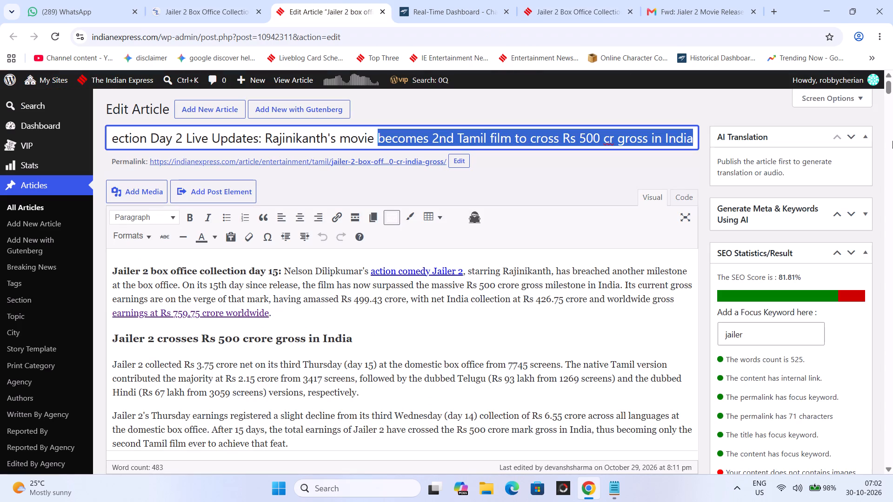
# Replace the article title's wording after "Rajinikanth's movie" with new text starting with "a".
pyautogui.moveTo(892, 141); pyautogui.dragTo(892, 140)
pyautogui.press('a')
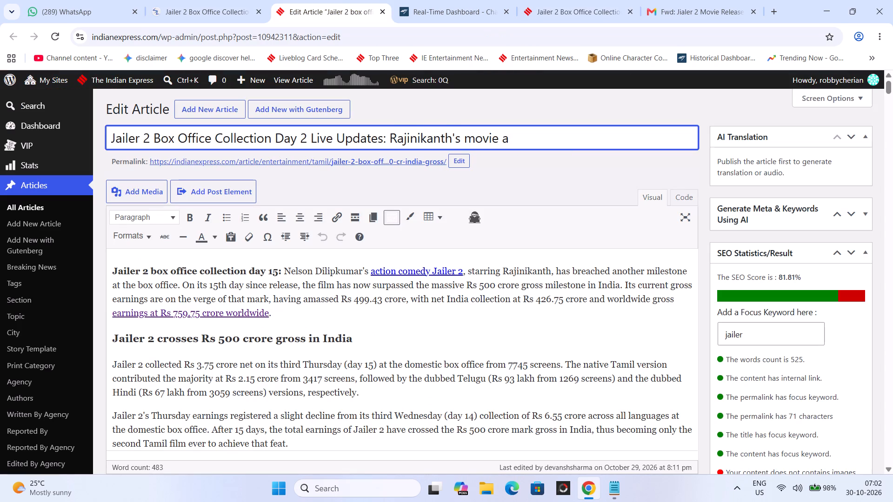
# Finish the article title so it ends with "Rajinikanth film earns over Rs 765 crore".
pyautogui.press('BackSpace')
pyautogui.write('765 crore')
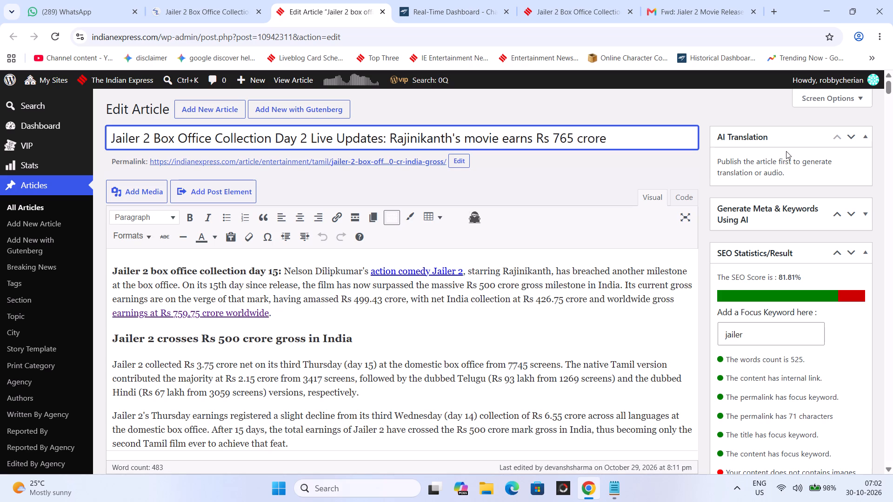
pyautogui.click(532, 141)
pyautogui.press('space')
pyautogui.press('p')
pyautogui.press('BackSpace')
pyautogui.write('over')
pyautogui.moveTo(496, 148); pyautogui.dragTo(477, 148)
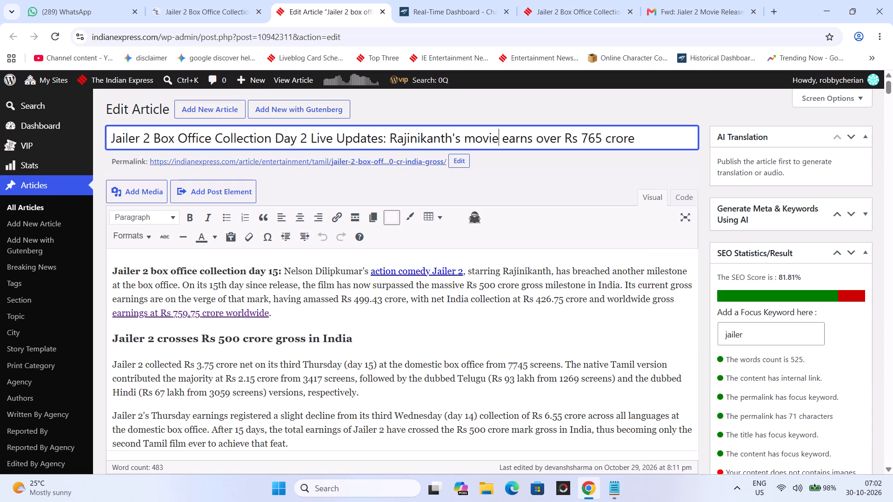
pyautogui.moveTo(477, 148); pyautogui.dragTo(452, 148)
pyautogui.press('space')
pyautogui.write('film')
# Check the Sacnilk Jailer 2 collection page and set the day number in the article title to 15.
pyautogui.click(218, 0)
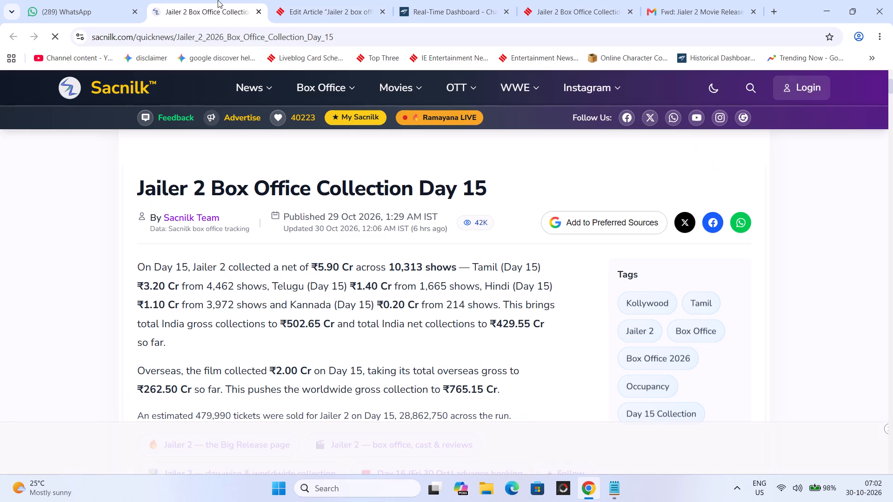
pyautogui.click(315, 0)
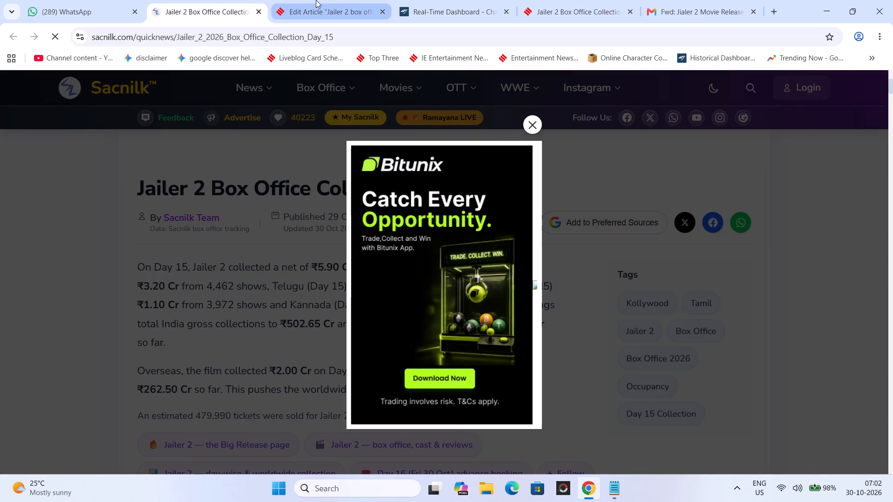
pyautogui.tripleClick(546, 134)
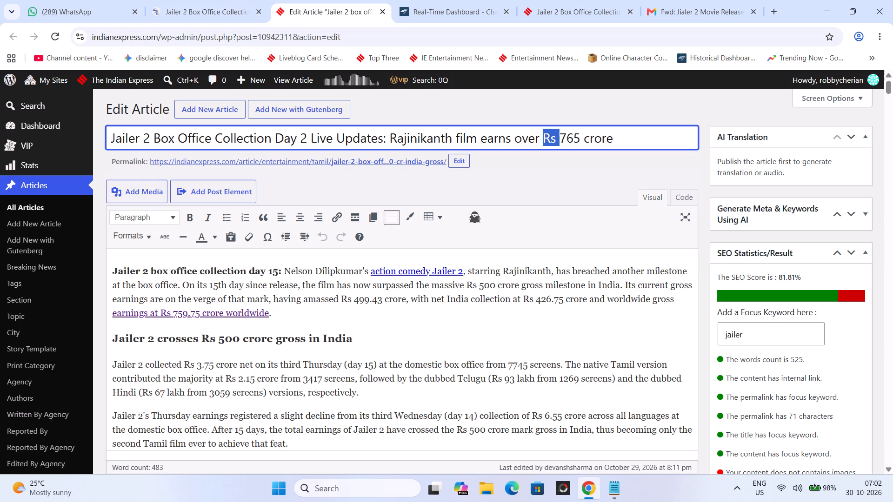
pyautogui.click(300, 142)
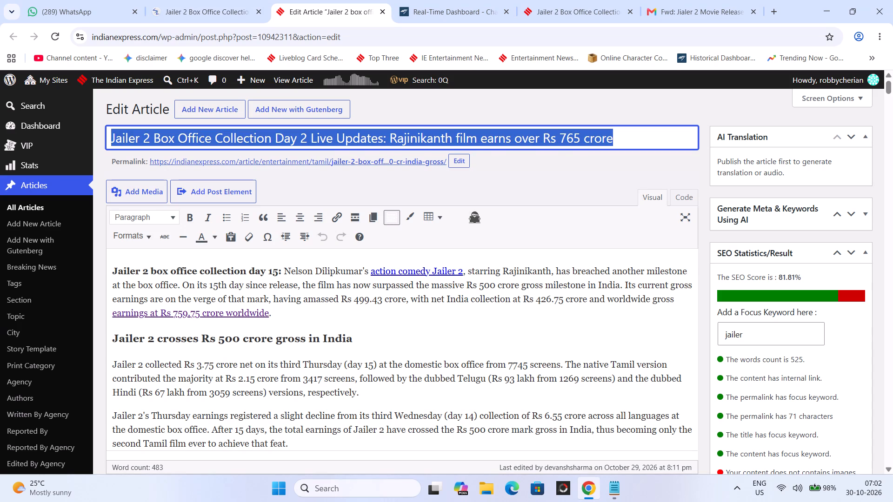
pyautogui.moveTo(300, 141); pyautogui.dragTo(309, 144)
pyautogui.write('15')
# Copy the full article title and open the article's permalink slug for editing.
pyautogui.tripleClick(309, 144)
pyautogui.click(309, 144)
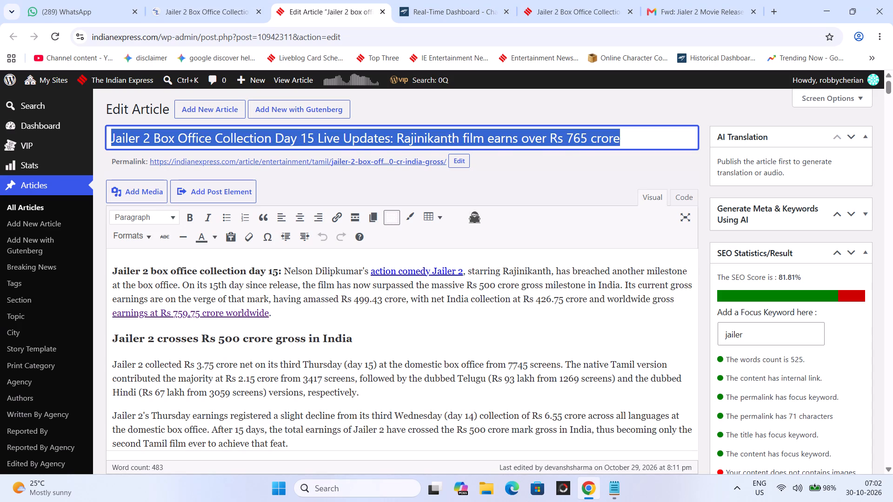
pyautogui.hotkey('ctrl', 'c')
pyautogui.click(461, 161)
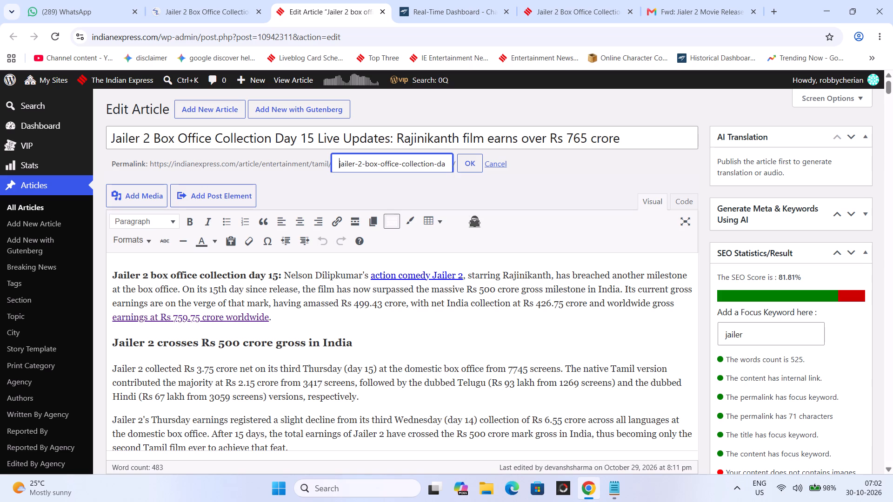
# Replace the article's permalink slug with the copied title, remove the word "over" from it, and apply it.
pyautogui.tripleClick(394, 161)
pyautogui.click(394, 161)
pyautogui.hotkey('ctrl', 'v')
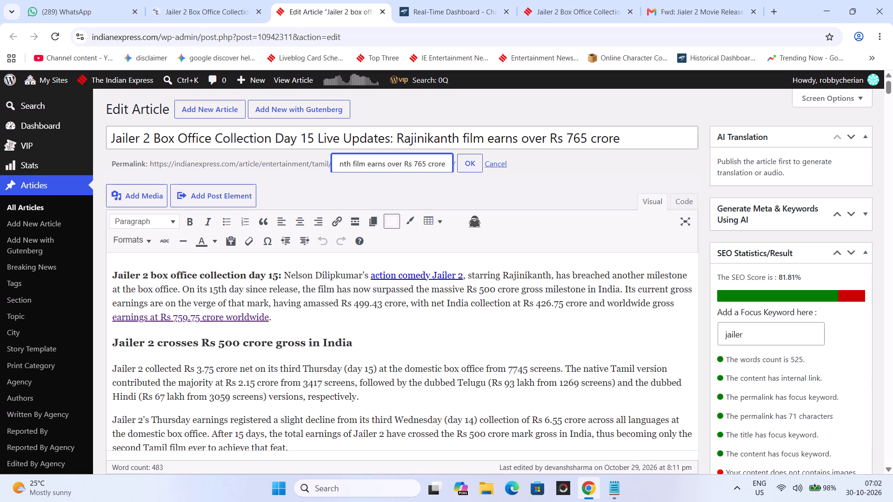
pyautogui.moveTo(403, 166); pyautogui.dragTo(387, 167)
pyautogui.press('BackSpace')
pyautogui.press('BackSpace')
pyautogui.click(467, 164)
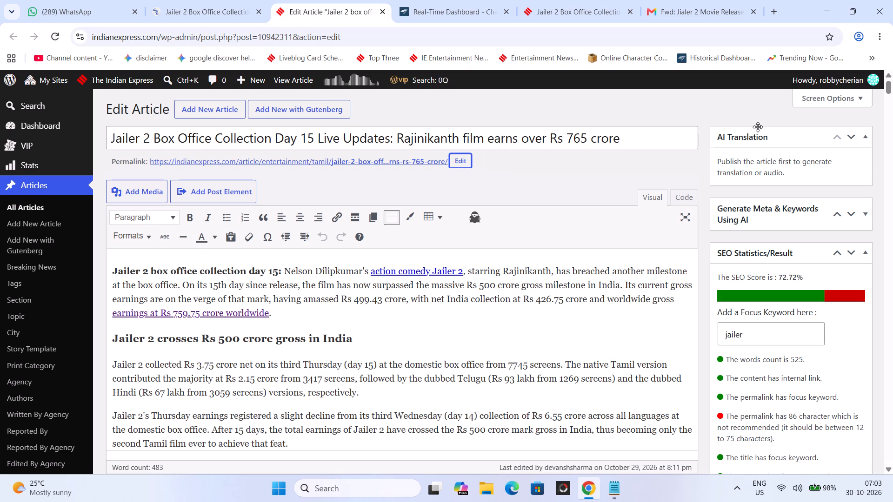
pyautogui.click(793, 345)
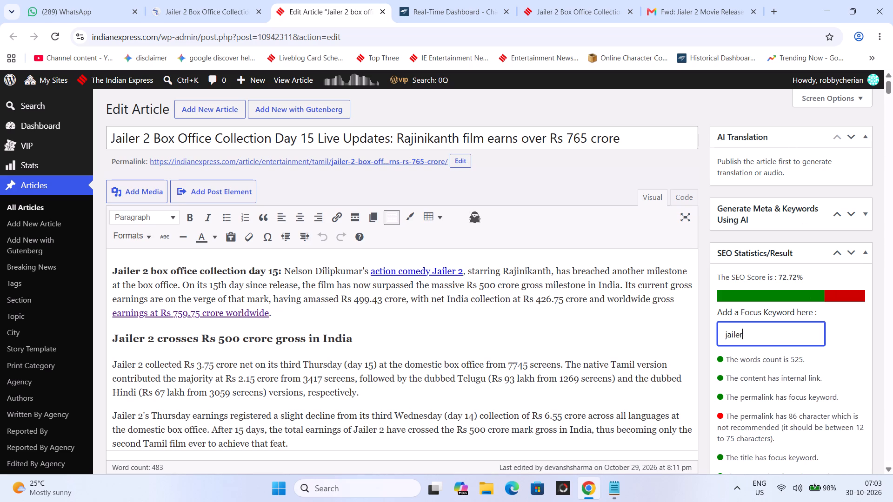
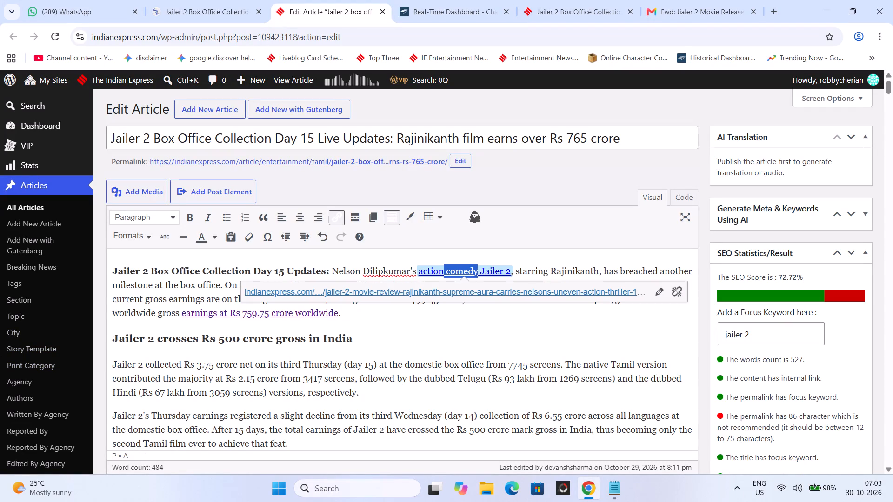
# Change "action comedy" to "actioner" in the linked text before "Jailer 2" in the article's opening sentence.
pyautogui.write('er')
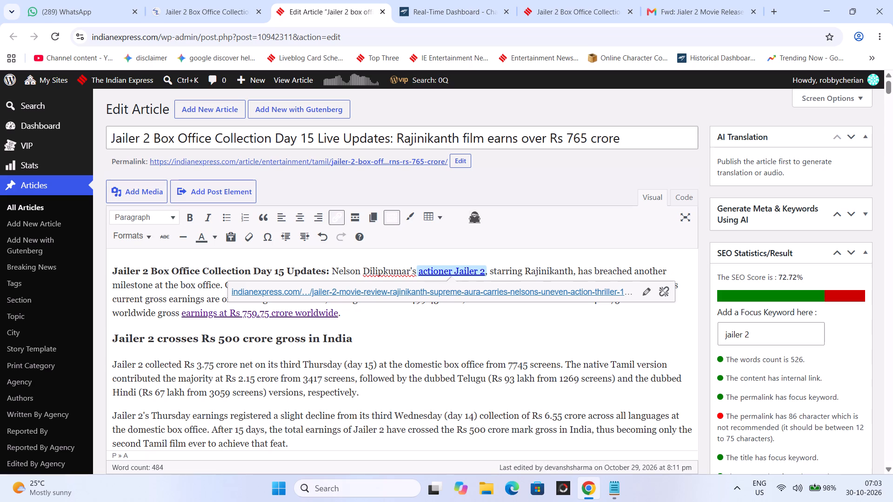
pyautogui.click(575, 270)
pyautogui.click(569, 272)
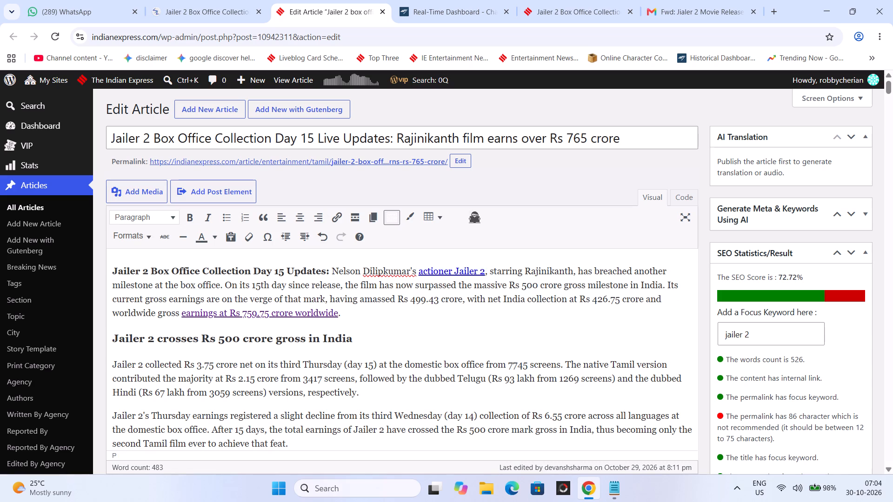
# Add "in the lead role" after "starring Rajinikanth" in the article's opening paragraph.
pyautogui.click(573, 274)
pyautogui.press('space')
pyautogui.write('in the ead')
pyautogui.press('space')
pyautogui.press('BackSpace')
pyautogui.press('BackSpace')
pyautogui.press('BackSpace')
pyautogui.press('BackSpace')
pyautogui.write('lread')
pyautogui.press('space')
pyautogui.press('BackSpace')
pyautogui.press('BackSpace')
pyautogui.press('BackSpace')
pyautogui.press('BackSpace')
pyautogui.press('BackSpace')
pyautogui.write('ead role')
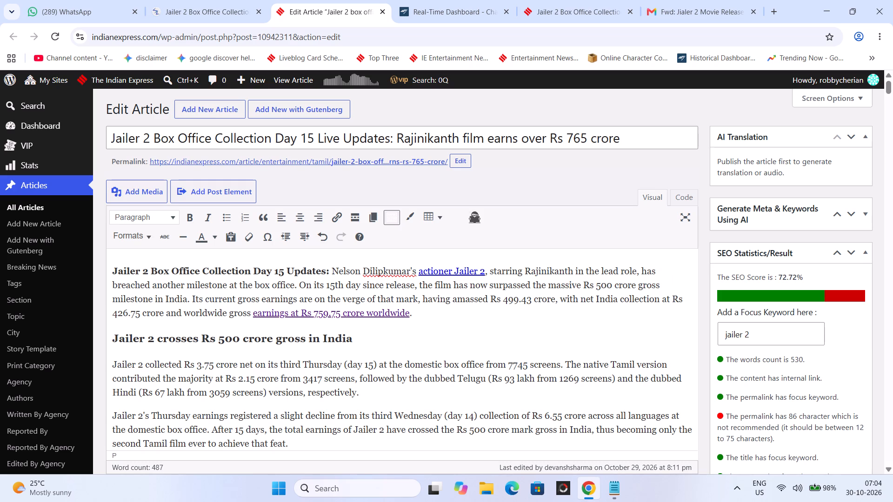
# Check the Sacnilk Day 15 figures and delete the word "massive" before the Rs 500 crore milestone in the opening paragraph.
pyautogui.click(259, 0)
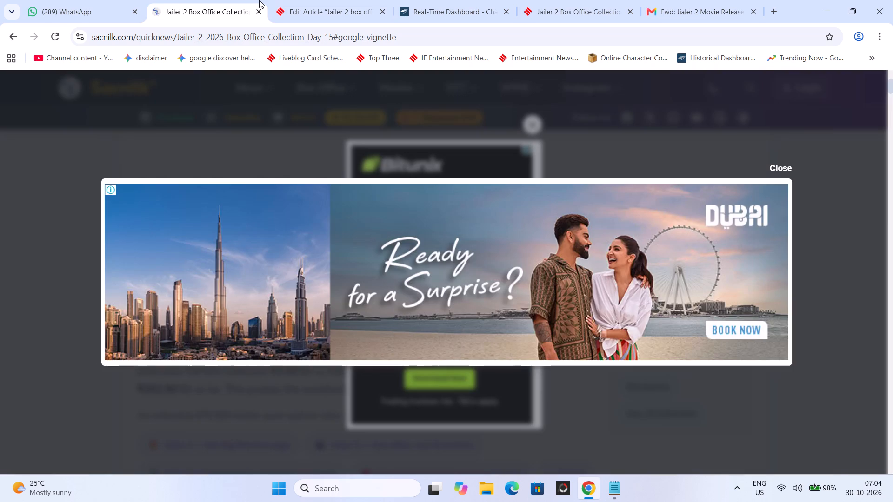
pyautogui.click(775, 159)
pyautogui.click(784, 171)
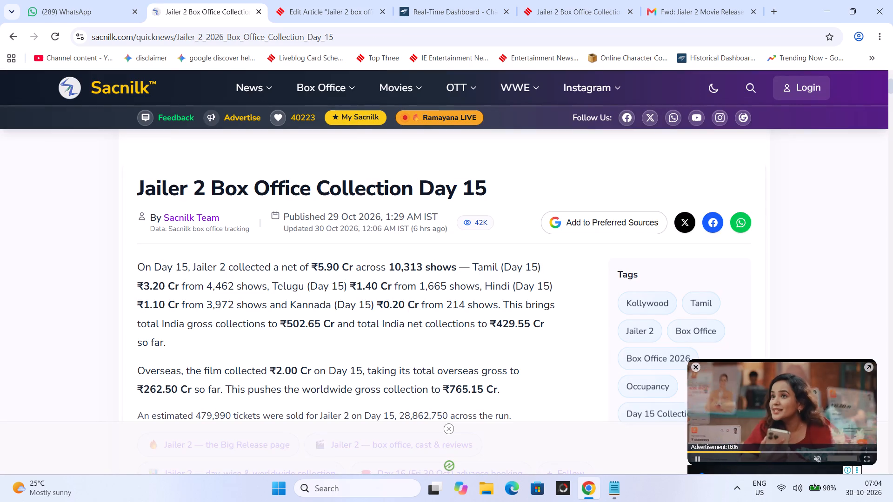
pyautogui.click(359, 0)
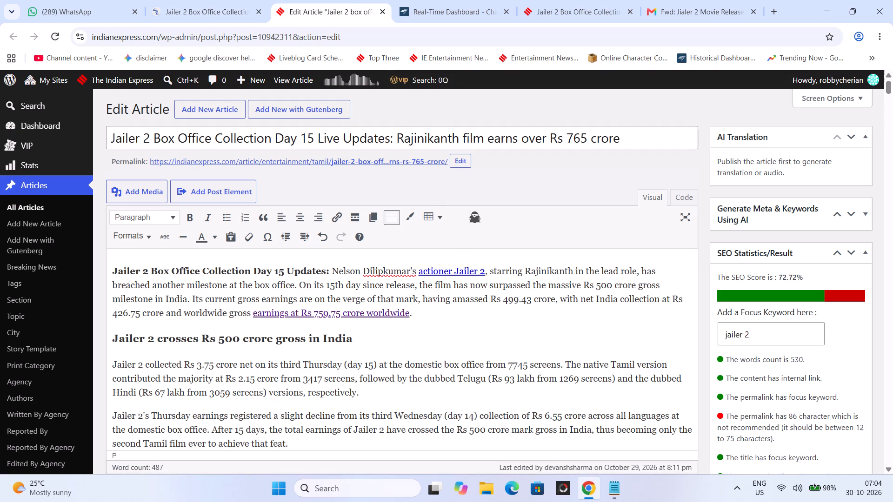
pyautogui.moveTo(548, 286); pyautogui.dragTo(587, 286)
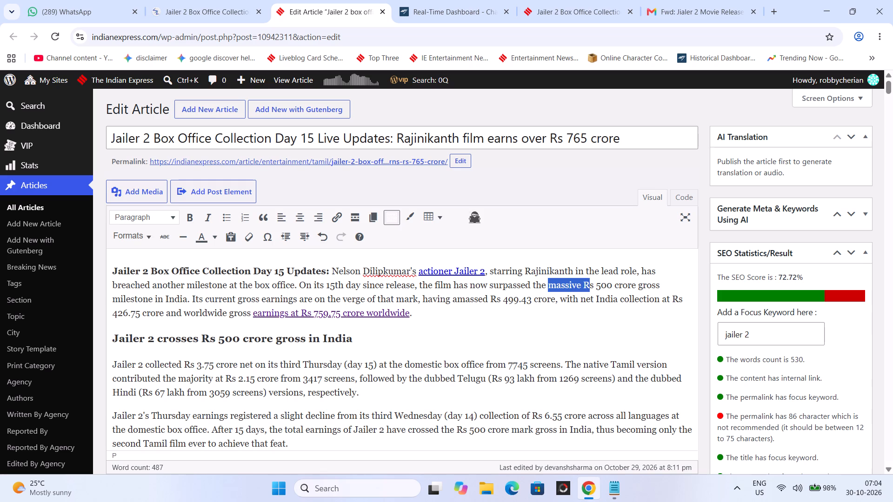
pyautogui.moveTo(587, 286); pyautogui.dragTo(584, 284)
pyautogui.press('BackSpace')
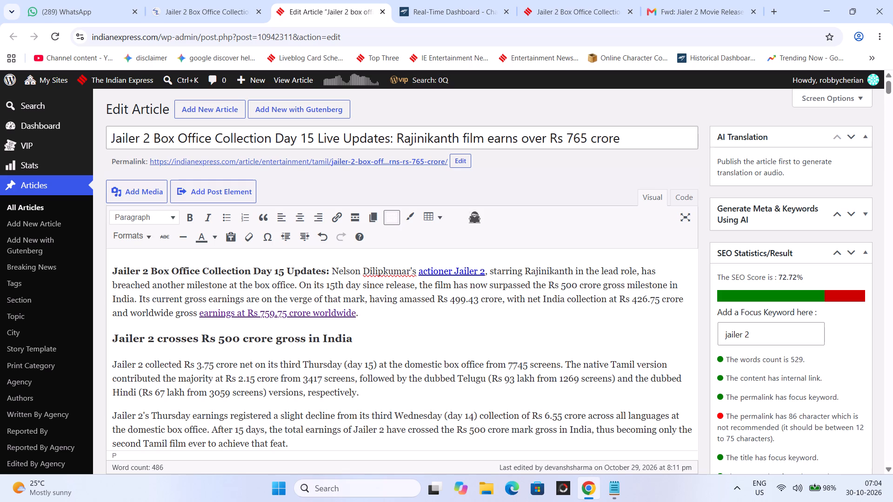
# Replace "are on the verge of that mark, having amassed" with "stand at" in the opening paragraph.
pyautogui.moveTo(247, 299); pyautogui.dragTo(432, 301)
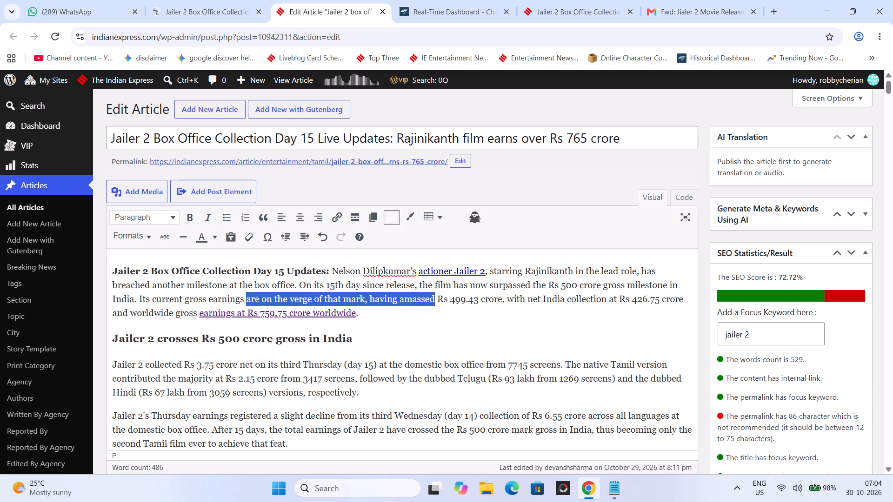
pyautogui.moveTo(432, 301); pyautogui.dragTo(433, 301)
pyautogui.write('st')
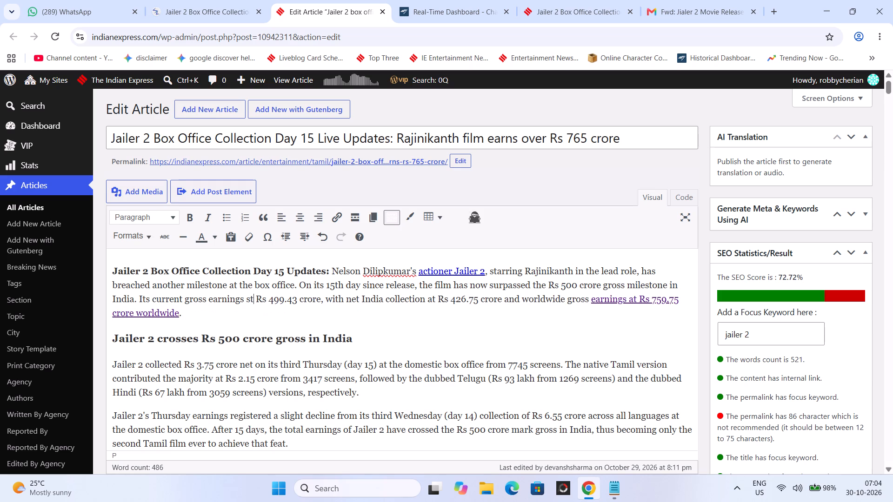
pyautogui.write('an')
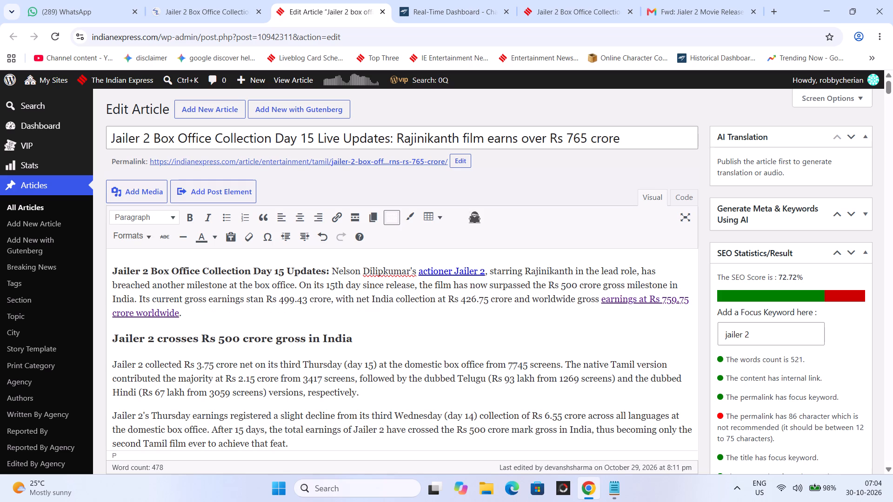
pyautogui.write('d at')
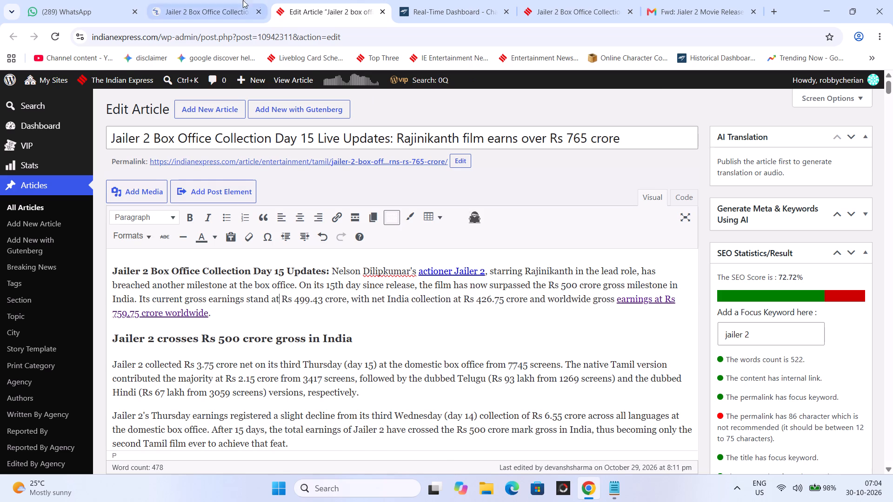
# Copy the total India gross figure from Sacnilk and set the opening paragraph's current gross earnings to Rs 502.65 crore.
pyautogui.click(226, 0)
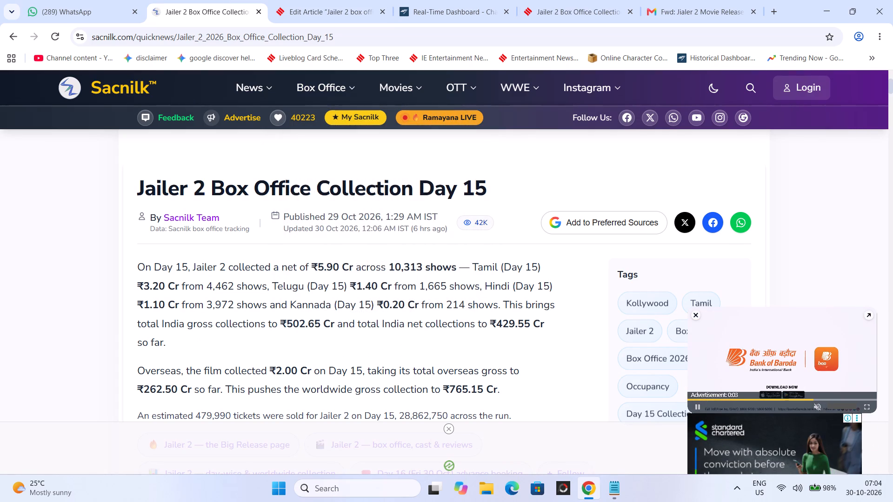
pyautogui.moveTo(287, 322); pyautogui.dragTo(321, 321)
pyautogui.hotkey('ctrl', 'c')
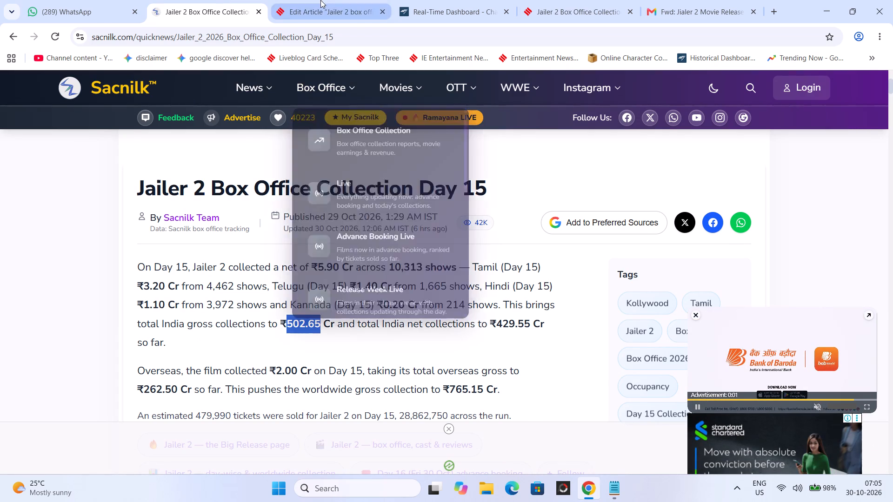
pyautogui.click(320, 0)
pyautogui.moveTo(295, 301); pyautogui.dragTo(320, 298)
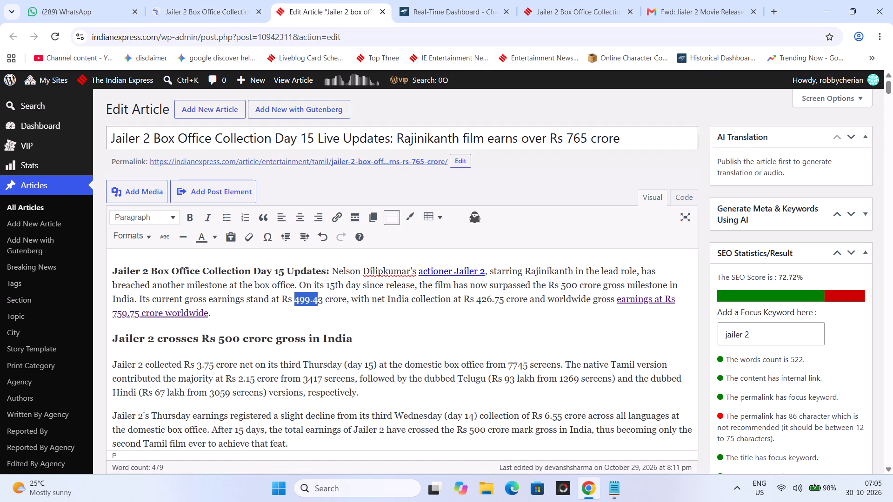
pyautogui.moveTo(320, 298); pyautogui.dragTo(322, 298)
pyautogui.rightClick(322, 298)
pyautogui.click(412, 109)
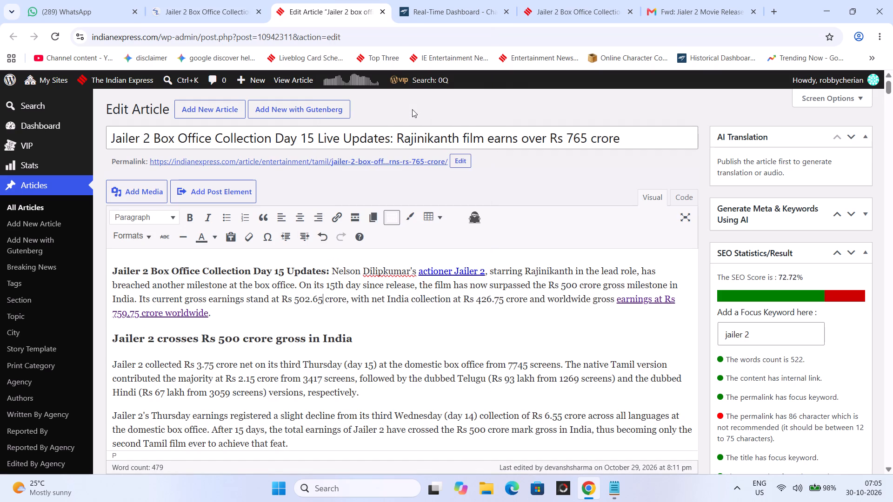
# Copy the total India net figure from Sacnilk and set the opening paragraph's net India collection to Rs 429.55 crore.
pyautogui.click(227, 0)
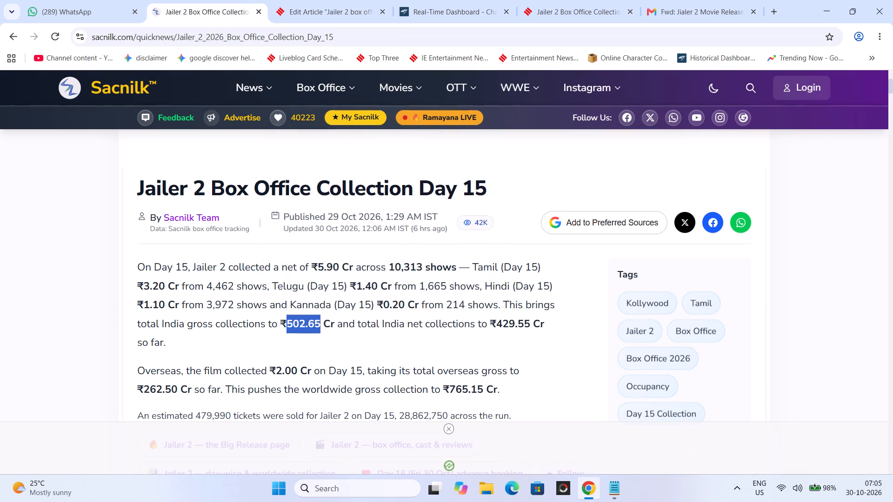
pyautogui.moveTo(497, 325); pyautogui.dragTo(530, 326)
pyautogui.hotkey('ctrl', 'c')
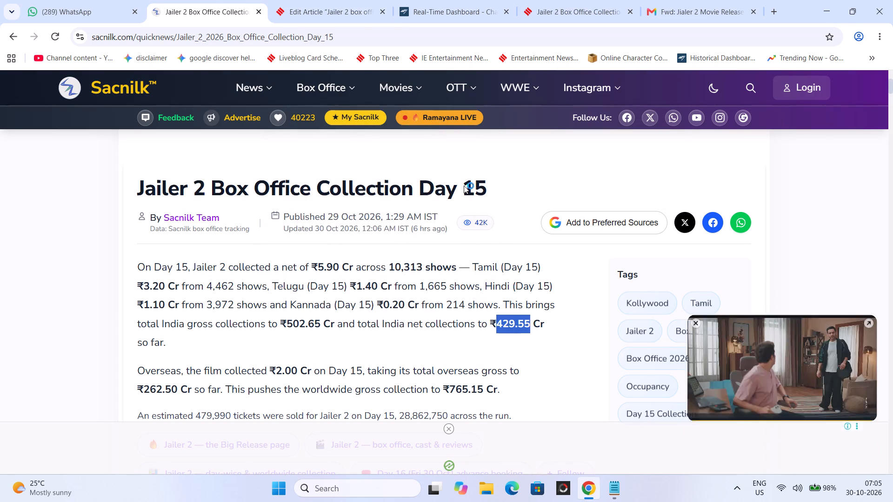
pyautogui.click(364, 0)
pyautogui.moveTo(502, 297); pyautogui.dragTo(478, 302)
pyautogui.rightClick(478, 302)
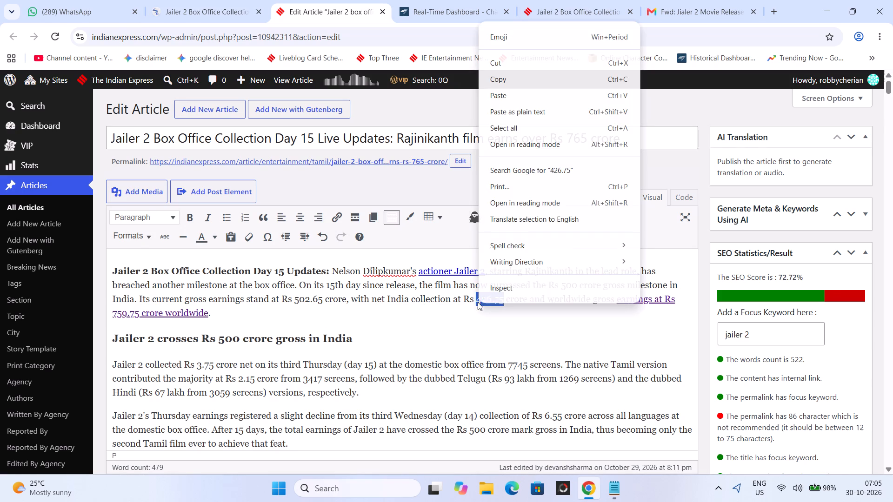
pyautogui.click(557, 110)
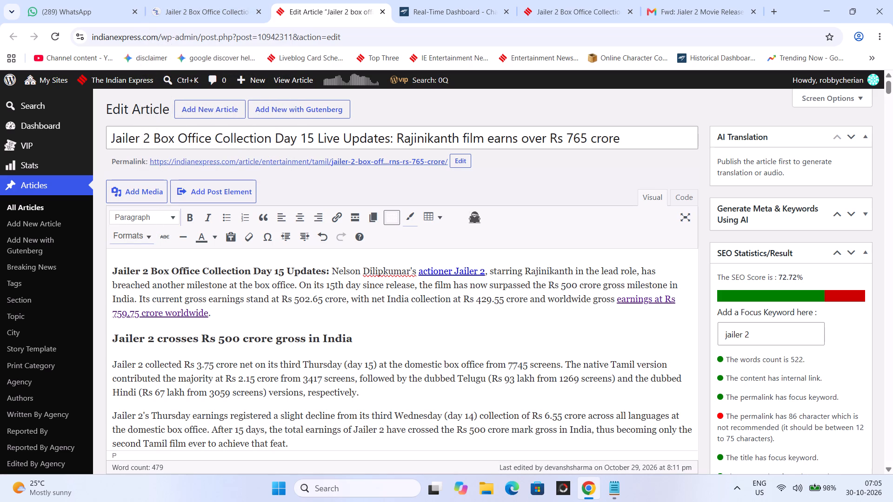
# Set the linked worldwide gross in the opening paragraph to Rs 765.15 crore, checking the figure against Sacnilk.
pyautogui.moveTo(128, 313); pyautogui.dragTo(117, 318)
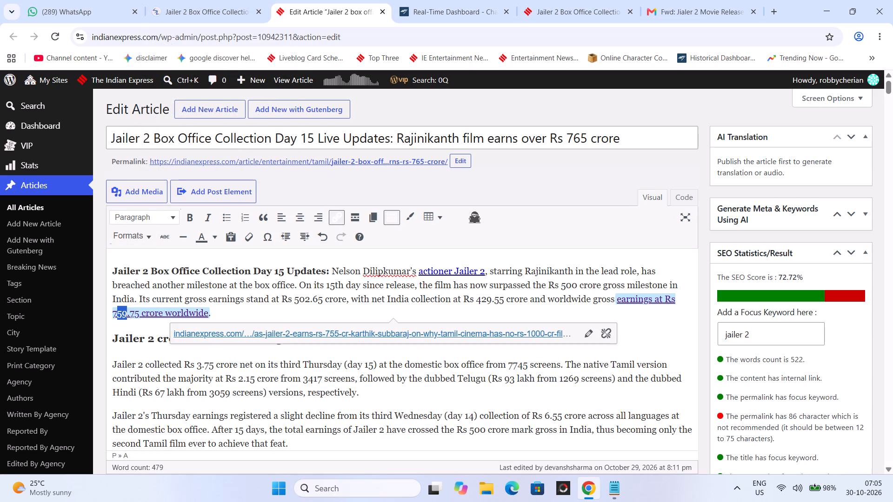
pyautogui.moveTo(117, 318); pyautogui.dragTo(117, 318)
pyautogui.write('65')
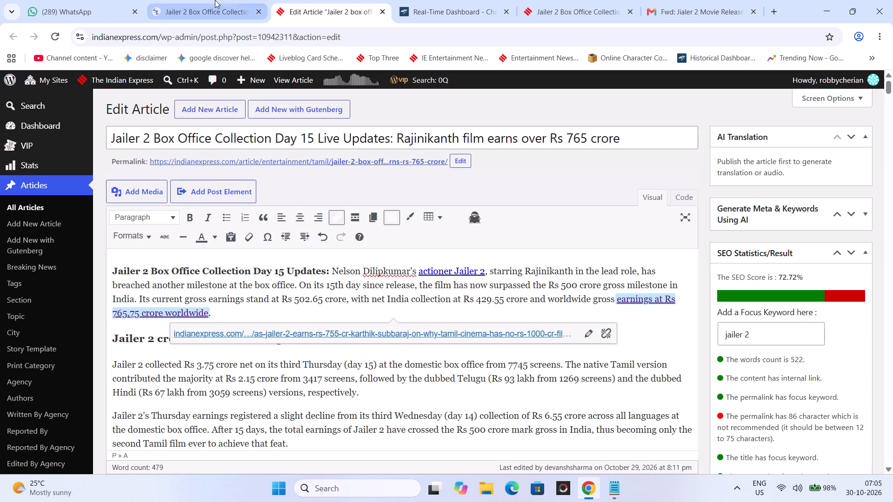
pyautogui.click(215, 0)
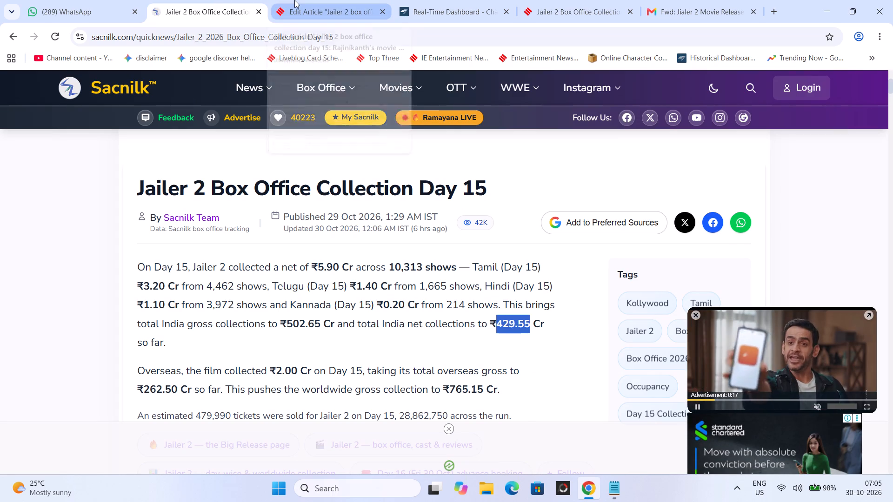
pyautogui.click(294, 0)
pyautogui.moveTo(131, 314); pyautogui.dragTo(142, 319)
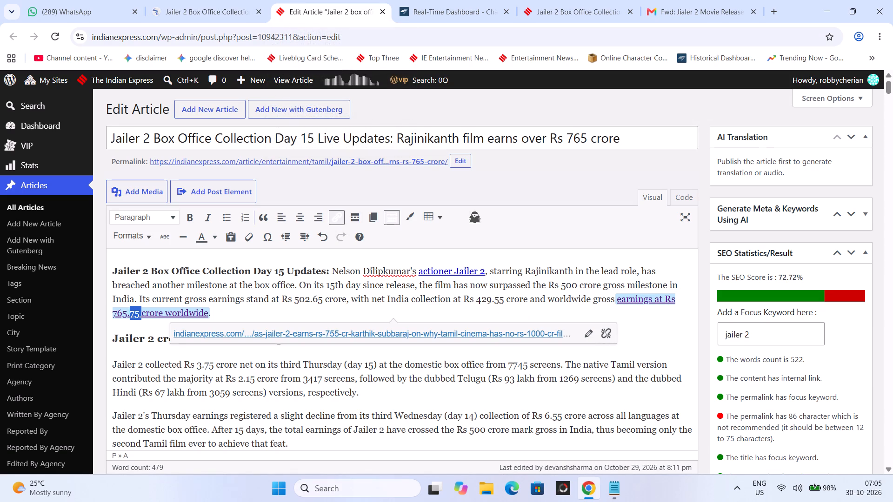
pyautogui.moveTo(142, 319); pyautogui.dragTo(134, 318)
pyautogui.press('1')
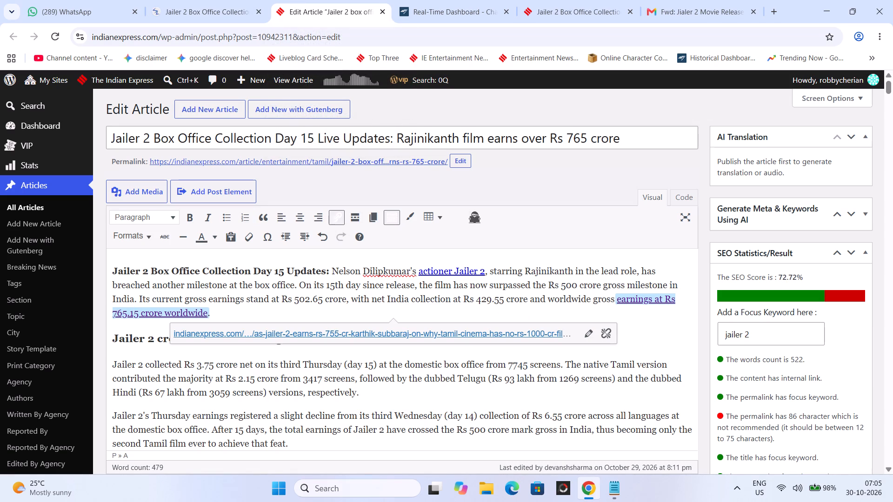
pyautogui.click(234, 376)
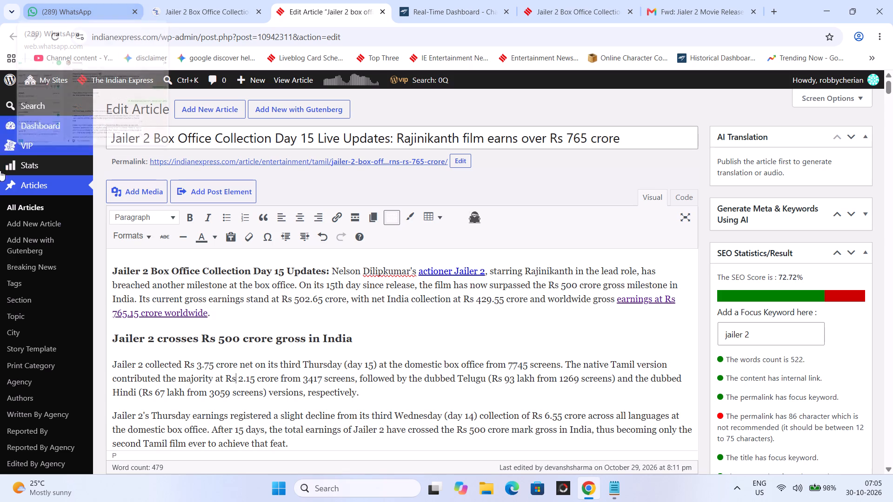
# Switch to the Work.txt notes in Notepad and add the line "1:02:09 -" between the separator and the "Hi," message, followed by a blank line.
pyautogui.click(620, 495)
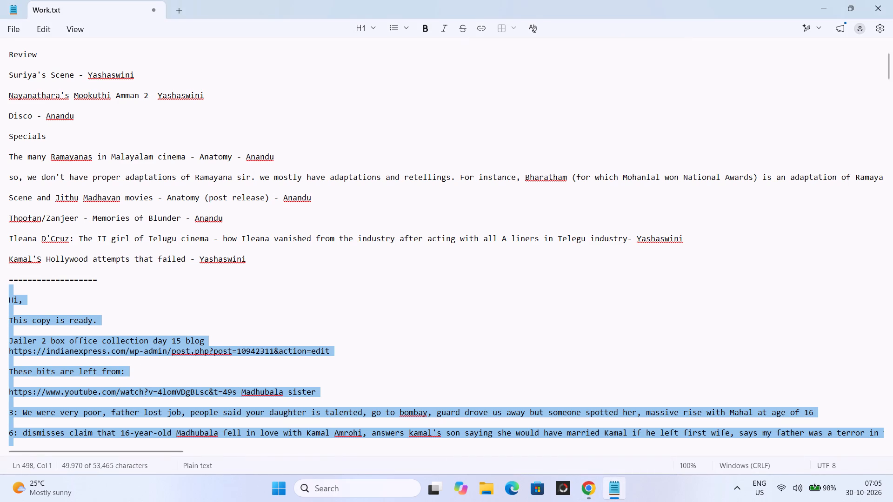
pyautogui.click(99, 265)
pyautogui.click(104, 278)
pyautogui.press('Return')
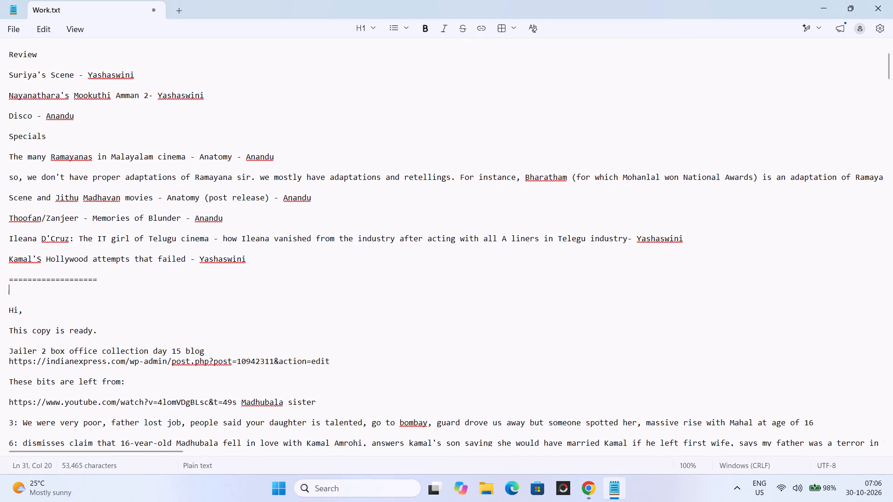
pyautogui.press('Return')
pyautogui.write('1:-')
pyautogui.press('BackSpace')
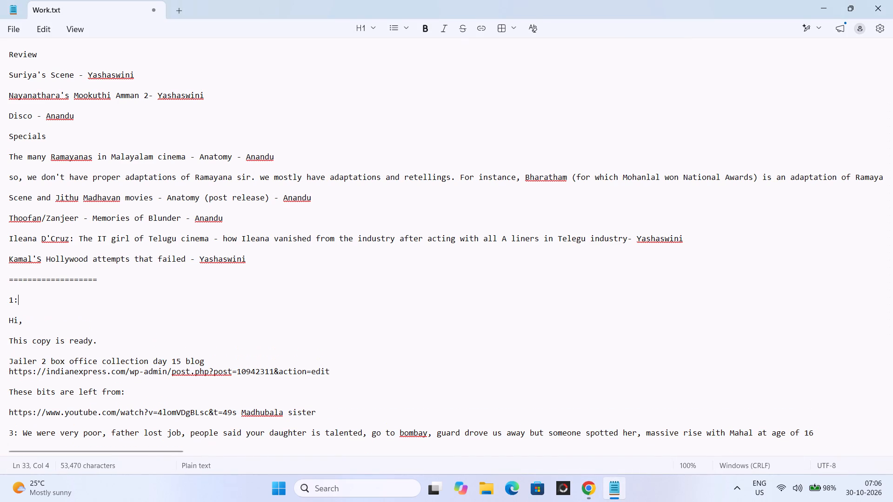
pyautogui.press('0')
pyautogui.write('02')
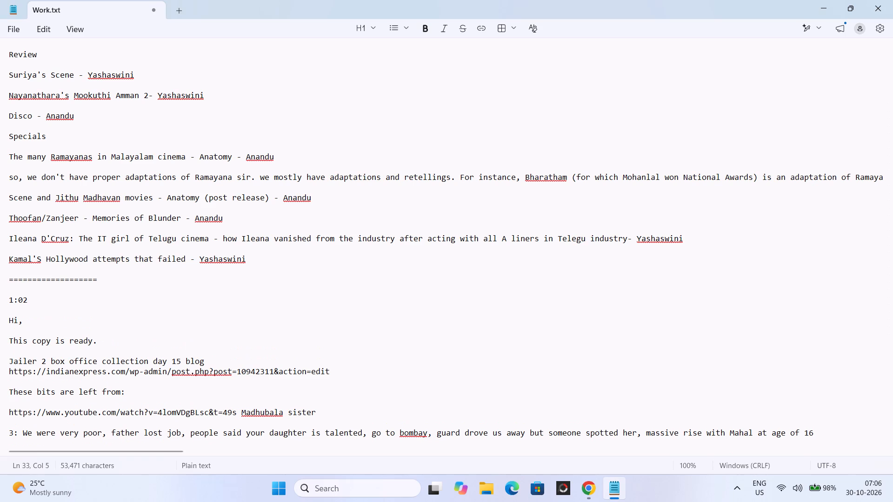
pyautogui.write(':09')
pyautogui.press('Return')
pyautogui.press('Return')
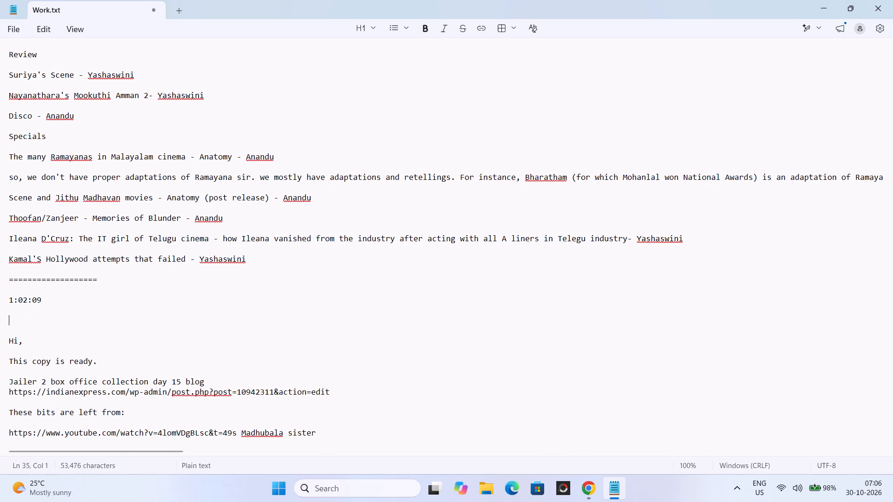
pyautogui.press('BackSpace')
pyautogui.press('BackSpace')
pyautogui.press('space')
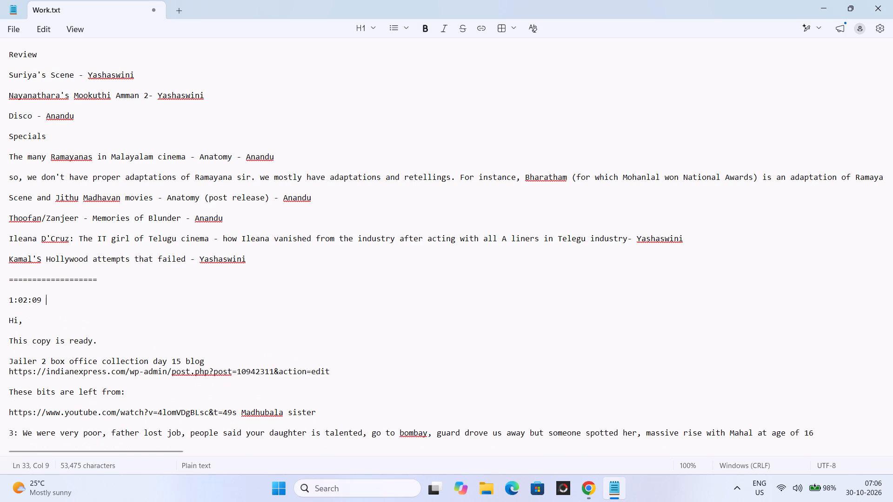
pyautogui.write('-')
pyautogui.press('Return')
pyautogui.press('Return')
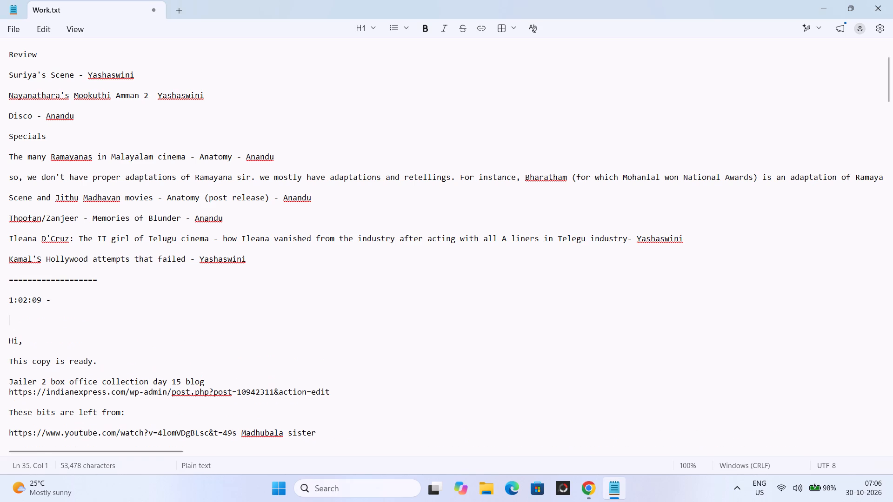
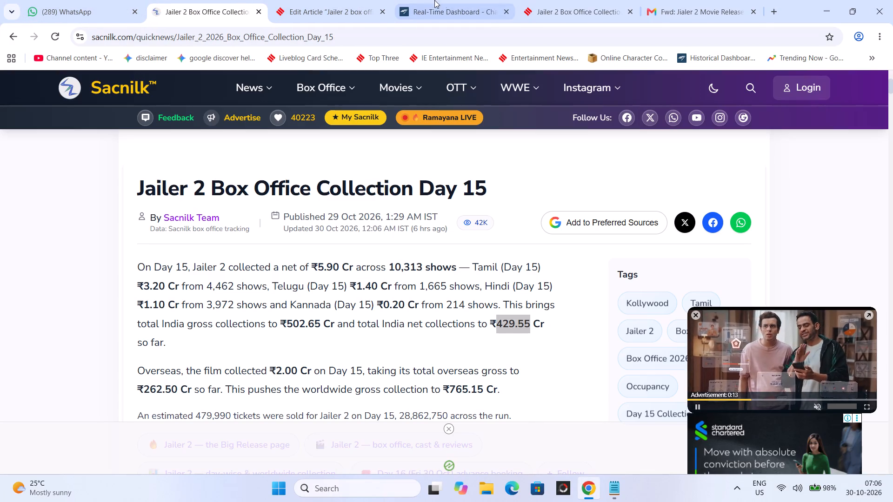
# Set the third Thursday (day 15) net collection in the paragraph under the Rs 500 crore subheading to Rs 5.90 crore, checking Sacnilk's figure.
pyautogui.click(333, 0)
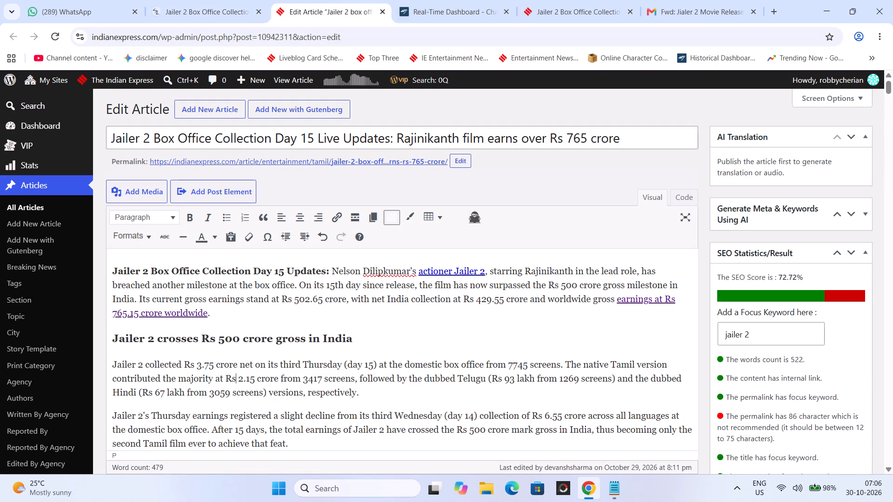
pyautogui.click(184, 0)
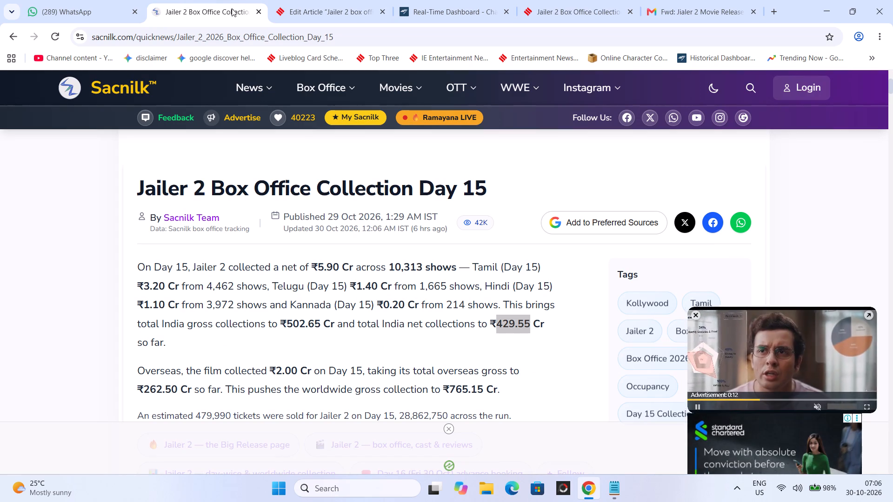
pyautogui.click(285, 0)
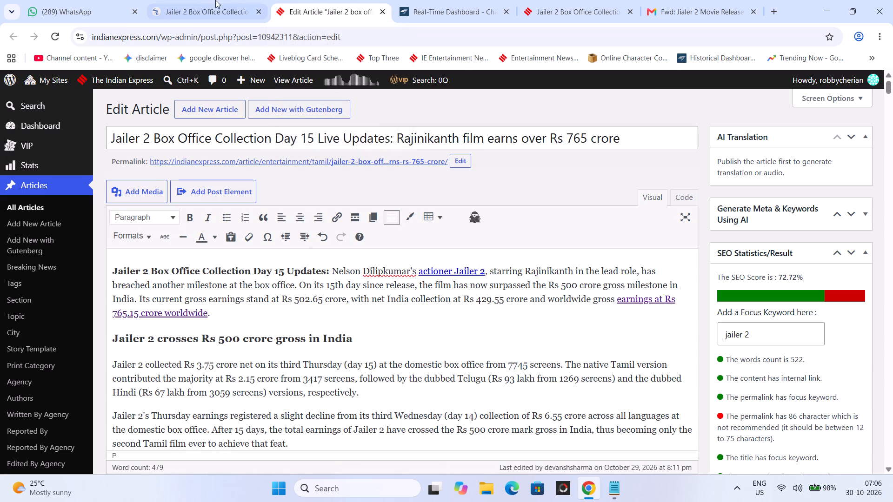
pyautogui.click(208, 0)
pyautogui.click(292, 0)
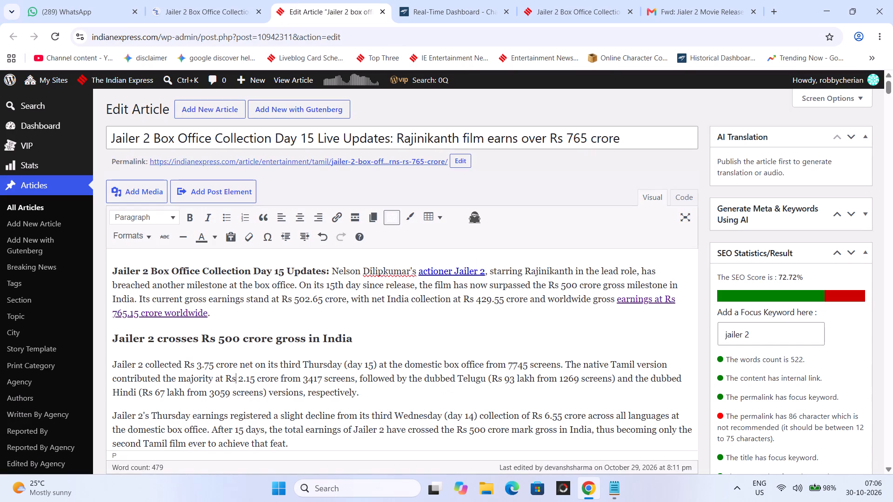
pyautogui.click(199, 364)
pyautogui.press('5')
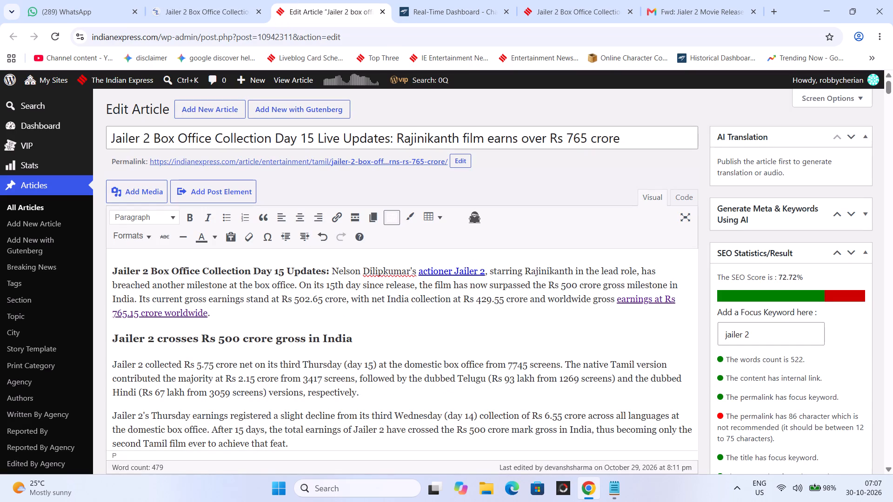
pyautogui.moveTo(204, 361); pyautogui.dragTo(214, 366)
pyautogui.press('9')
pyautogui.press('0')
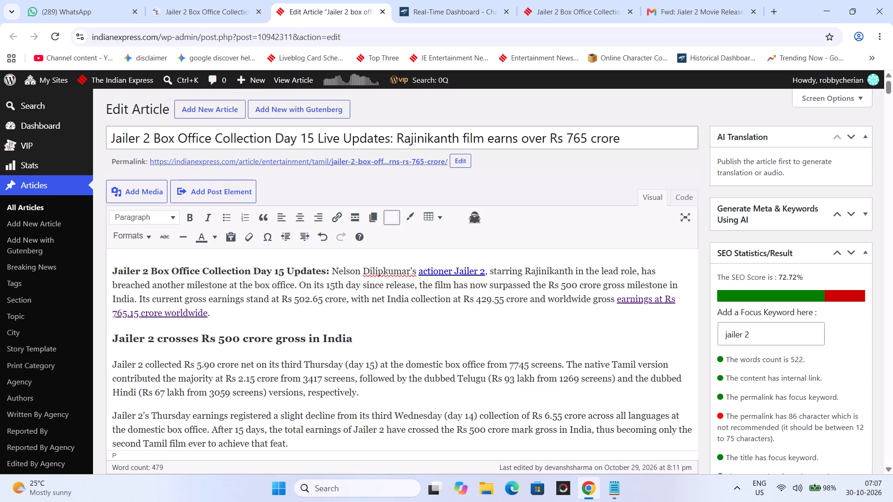
# Set the screen count for the third Thursday's domestic collection to 10.313, checking the number against the Sacnilk Day 15 page.
pyautogui.click(171, 0)
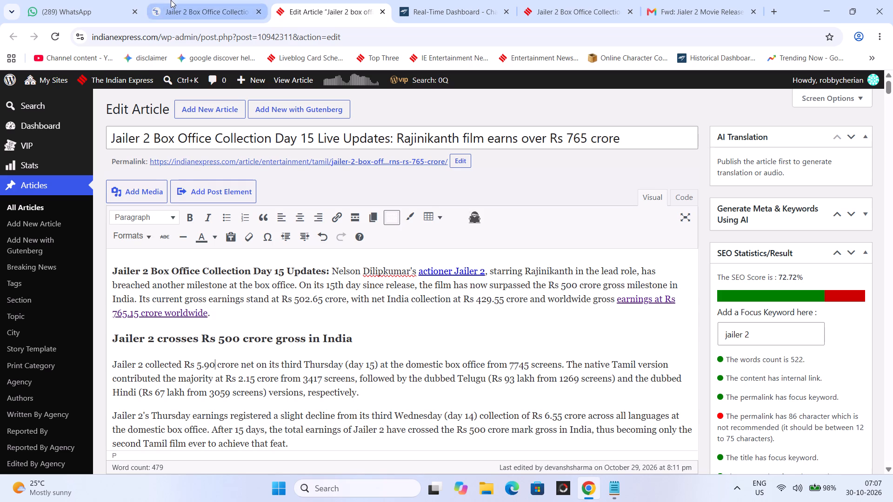
pyautogui.click(321, 0)
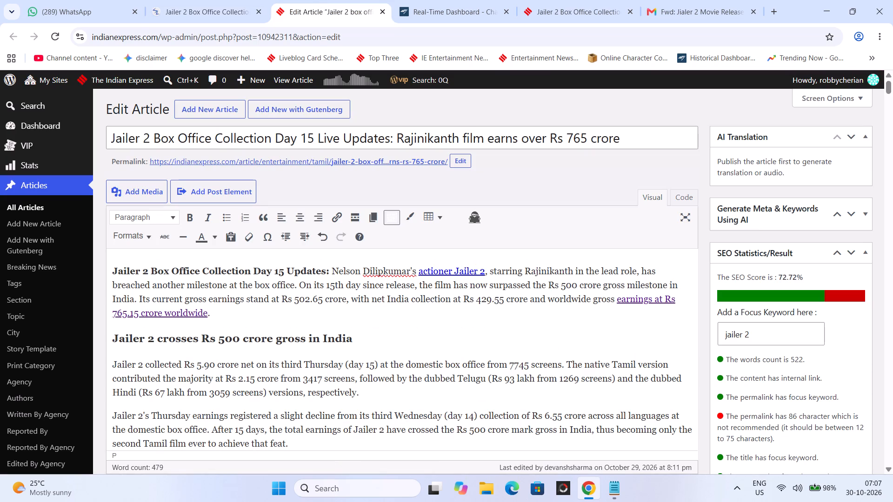
pyautogui.moveTo(510, 366); pyautogui.dragTo(527, 368)
pyautogui.write('10.')
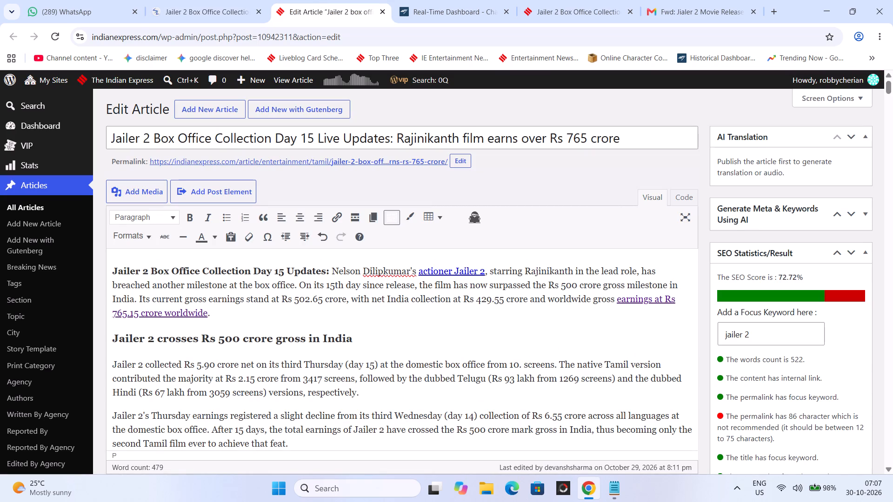
pyautogui.write('313')
pyautogui.click(207, 0)
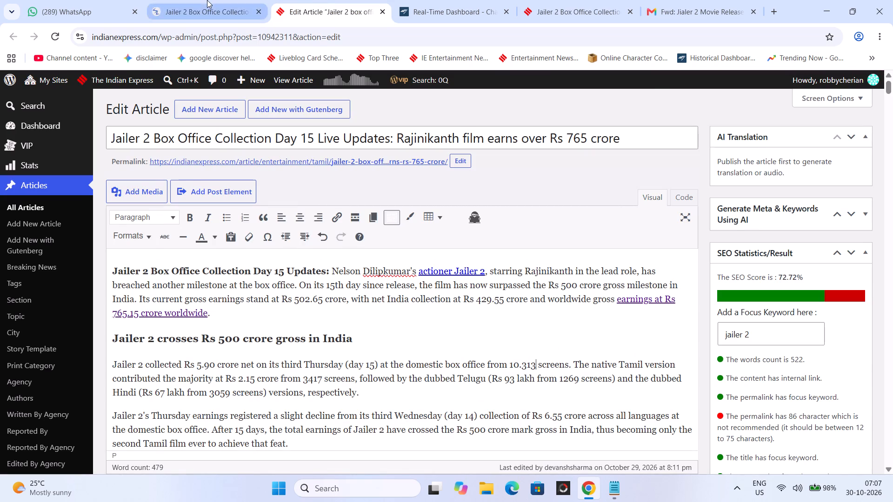
pyautogui.click(346, 0)
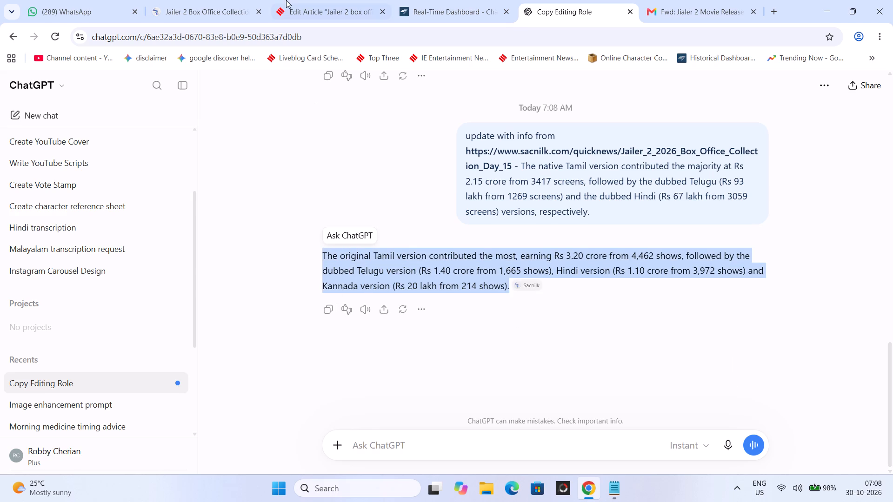
pyautogui.click(327, 0)
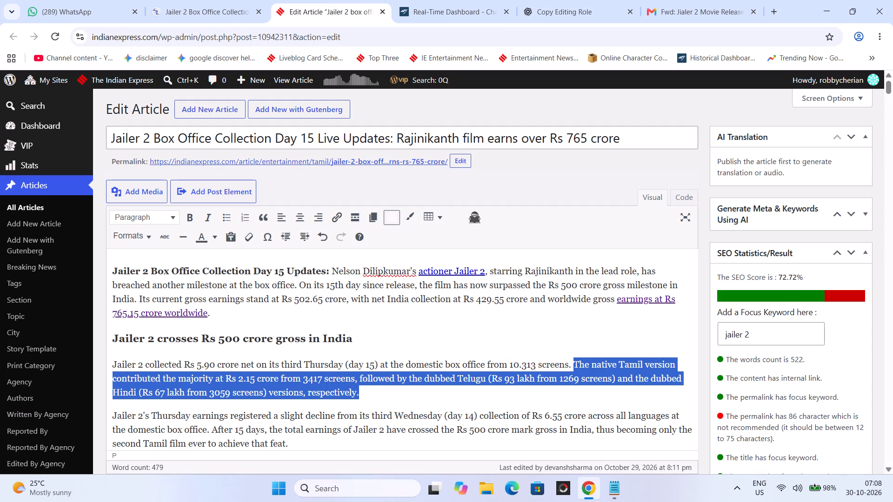
pyautogui.rightClick(610, 372)
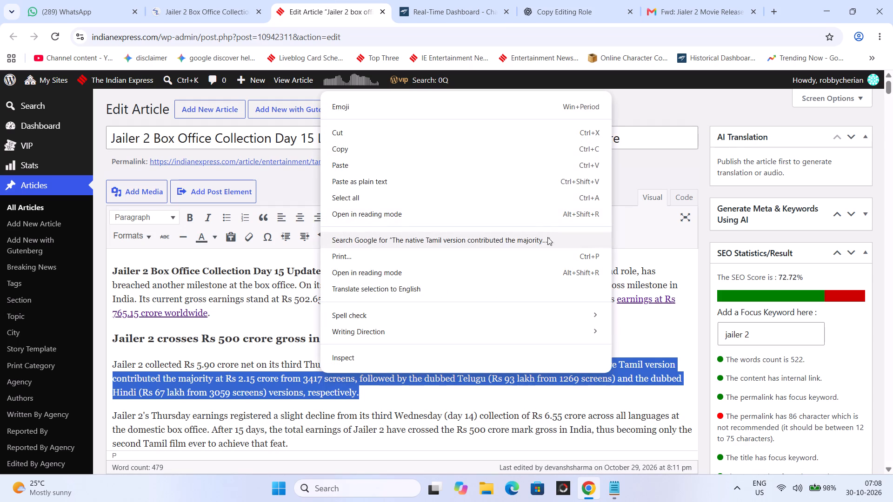
pyautogui.click(525, 184)
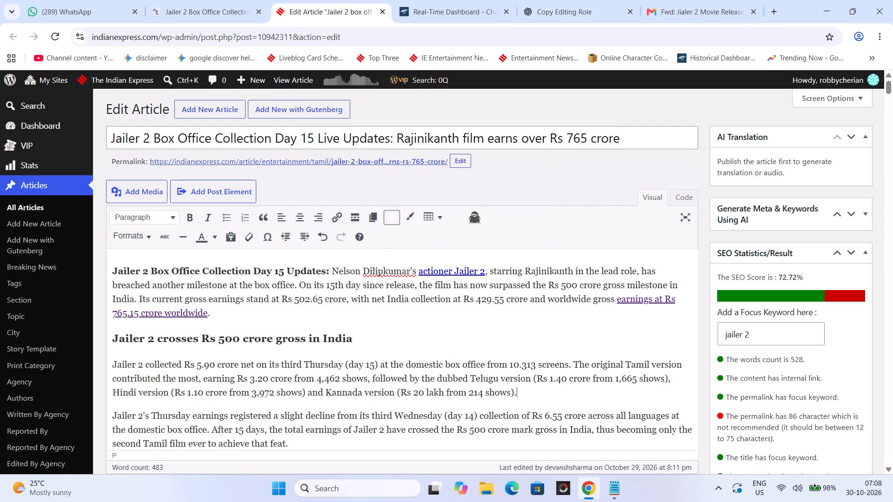
# Delete the word "dubbed" before "Telugu version" in the language breakdown sentence.
pyautogui.moveTo(438, 380); pyautogui.dragTo(472, 376)
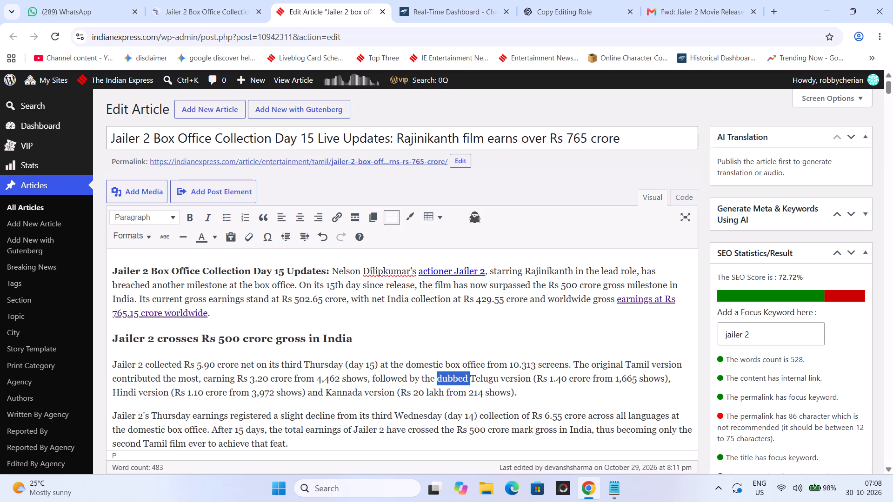
pyautogui.press('BackSpace')
# Delete the sentence "Given the current trajectory of Jailer 2, that milestone doesn't seem too far out of reach either." from the 2.0 paragraph.
pyautogui.scroll(-2, 471, 375)
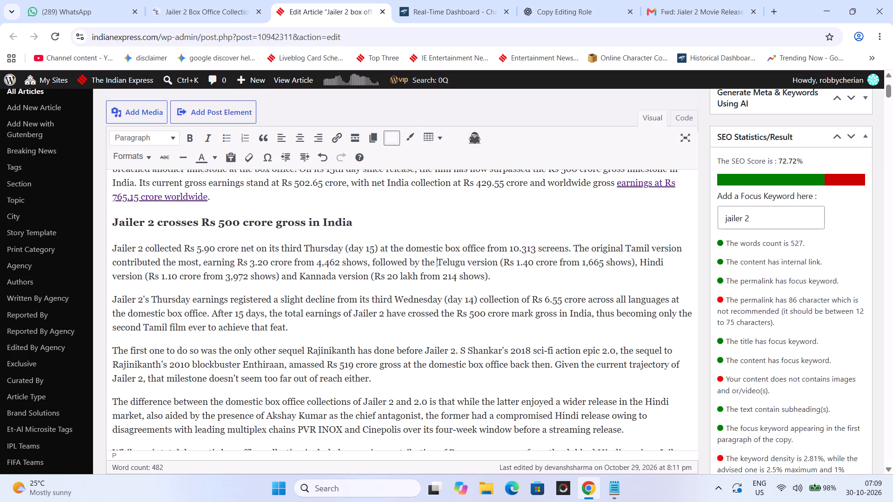
pyautogui.scroll(-1, 442, 447)
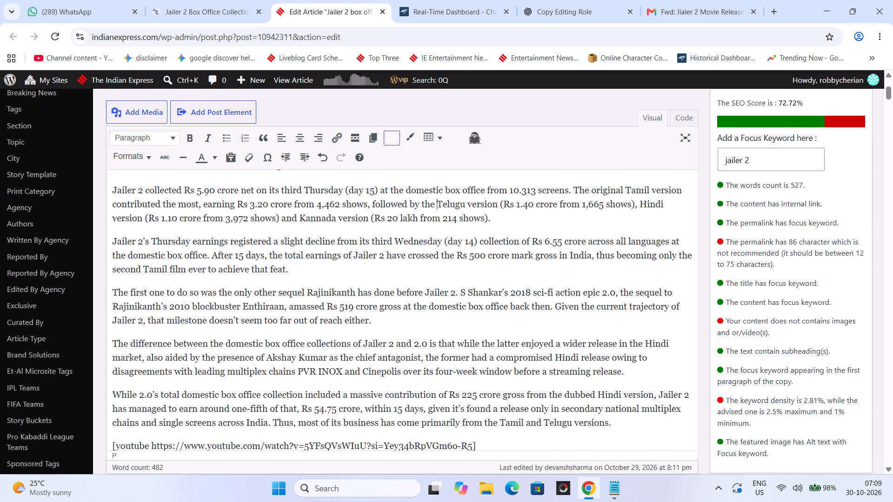
pyautogui.moveTo(565, 326); pyautogui.dragTo(563, 324)
pyautogui.moveTo(563, 324); pyautogui.dragTo(553, 309)
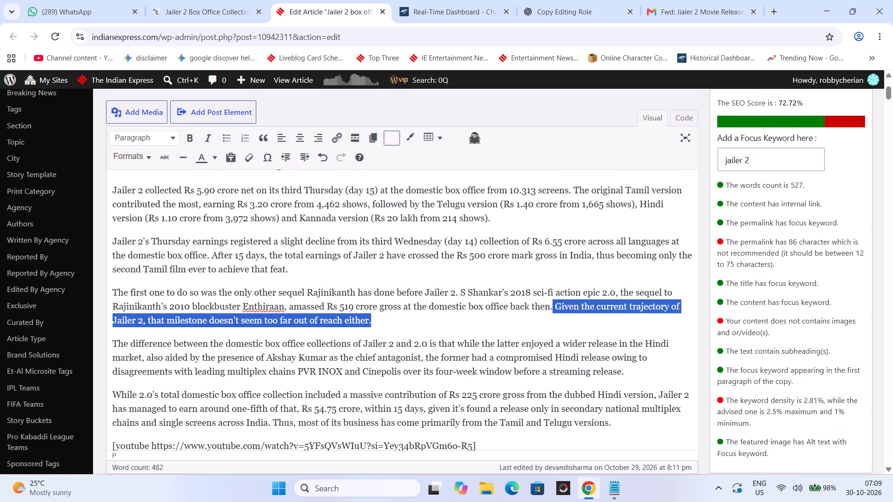
pyautogui.press('BackSpace')
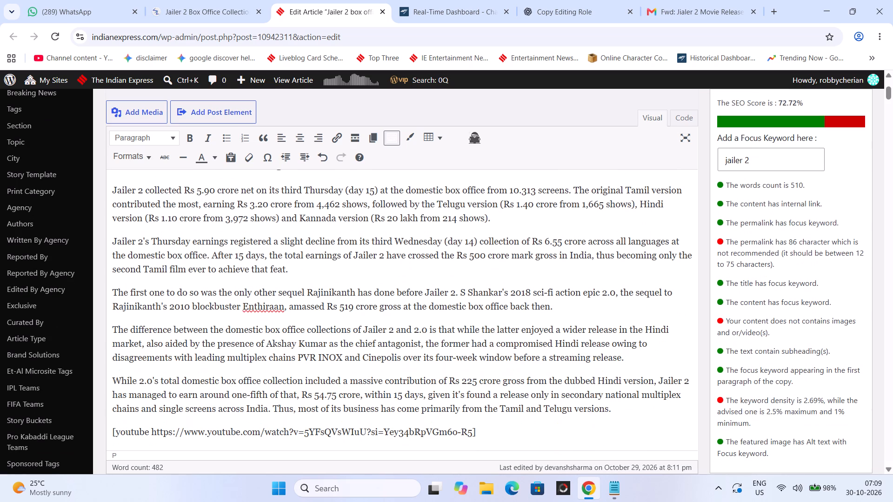
# Select the YouTube embed line directly above the "Jailer 2 already past 2.0 at worldwide box office" subheading.
pyautogui.scroll(-2, 553, 309)
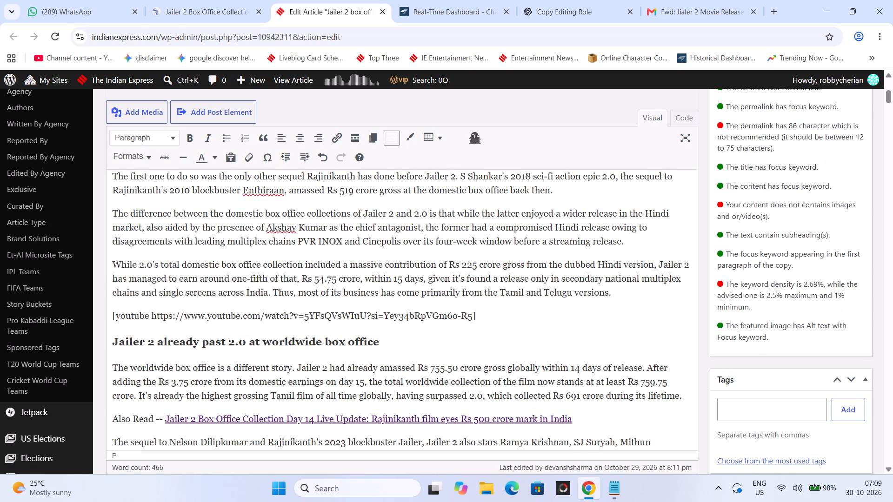
pyautogui.tripleClick(553, 317)
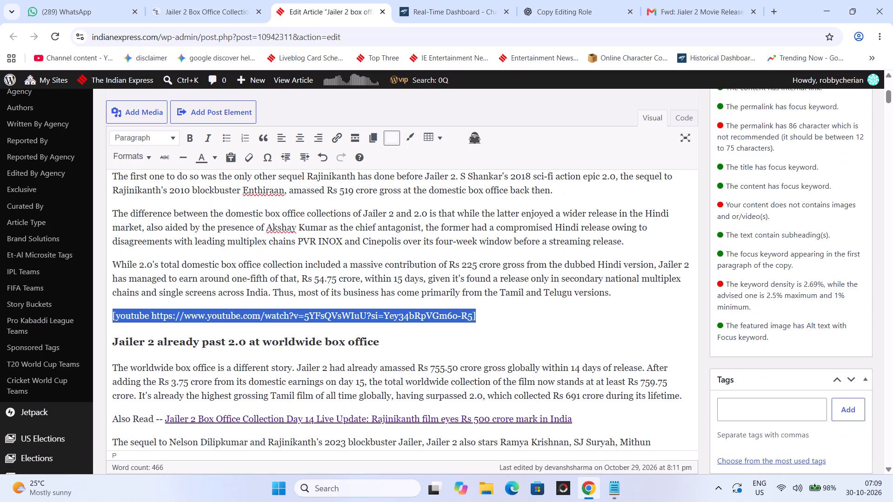
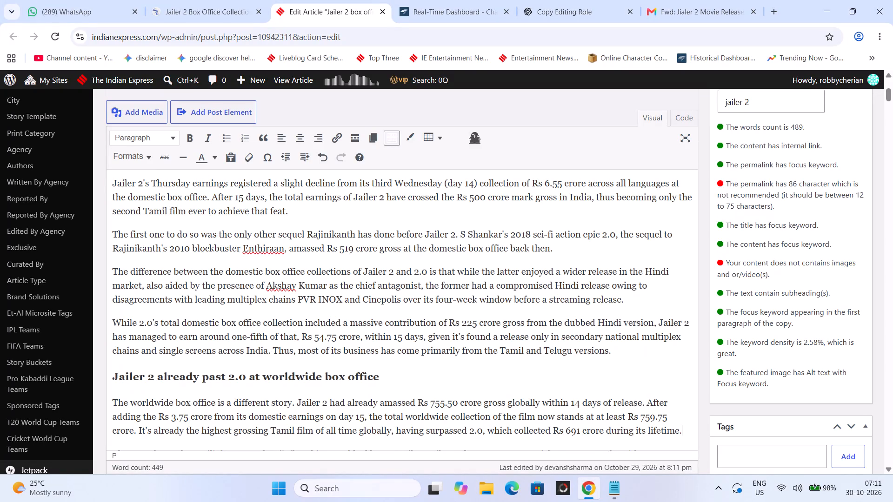
# Review Sacnilk's Jailer 2 Day 15 page for the daily collections, language-wise breakdown, overall totals and occupancy figures.
pyautogui.click(170, 0)
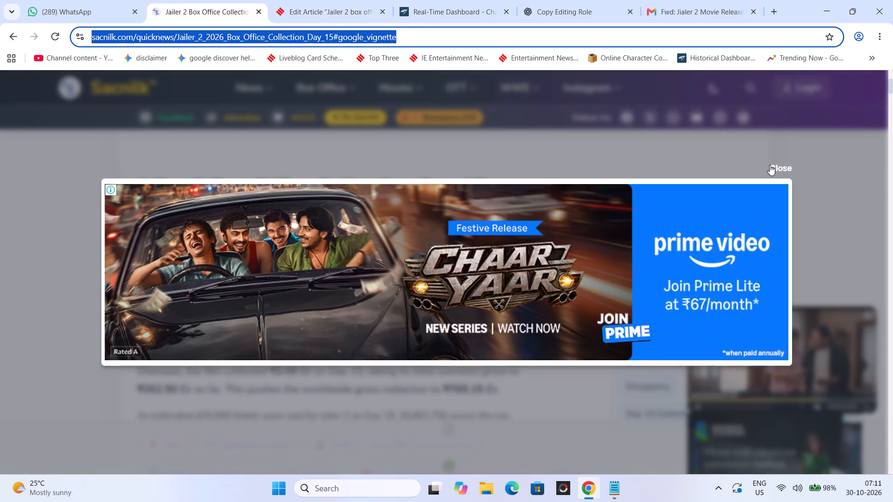
pyautogui.click(771, 165)
pyautogui.scroll(-17, 344, 291)
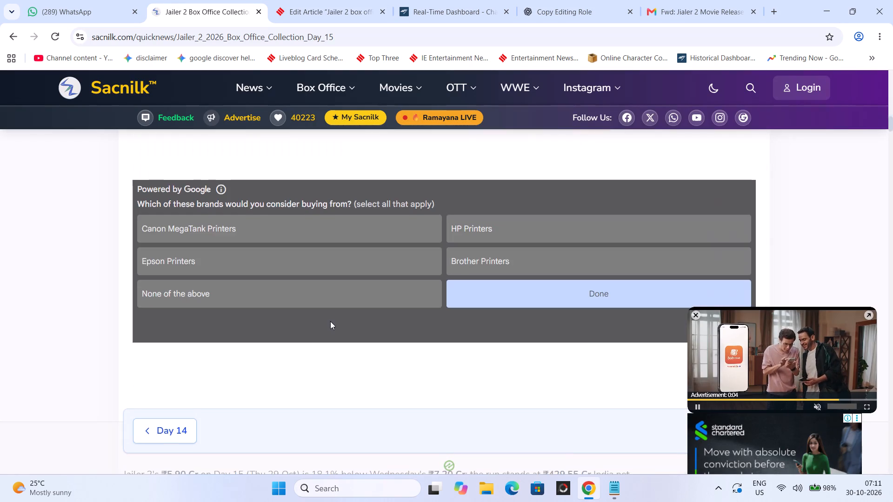
pyautogui.scroll(-11, 330, 321)
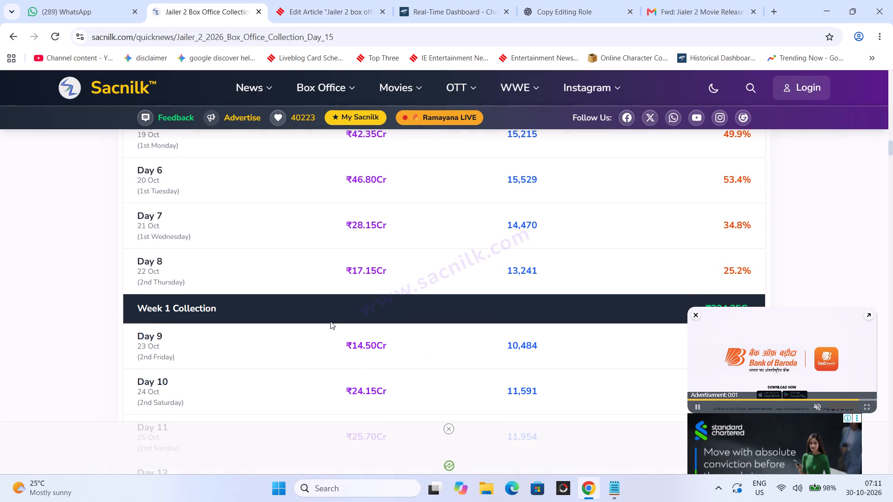
pyautogui.scroll(-11, 330, 321)
pyautogui.scroll(3, 330, 324)
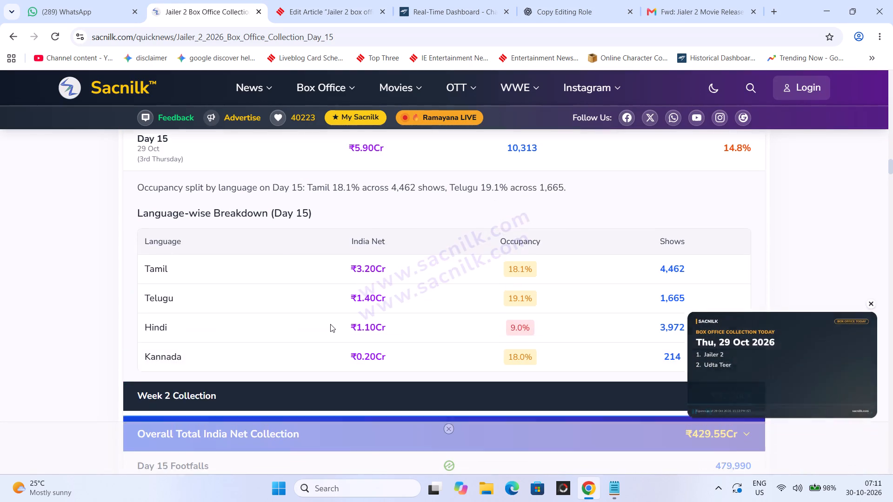
pyautogui.scroll(-12, 330, 324)
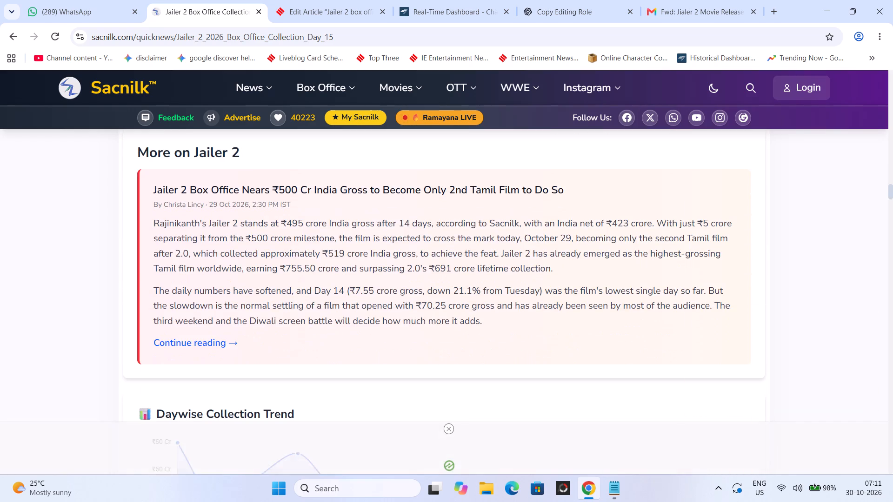
pyautogui.scroll(-12, 330, 317)
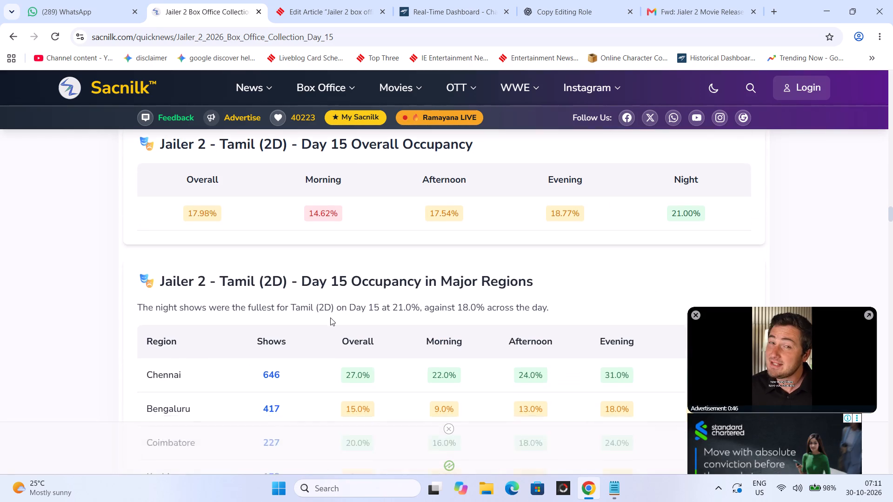
pyautogui.scroll(-11, 330, 317)
pyautogui.scroll(3, 330, 317)
pyautogui.scroll(-6, 330, 317)
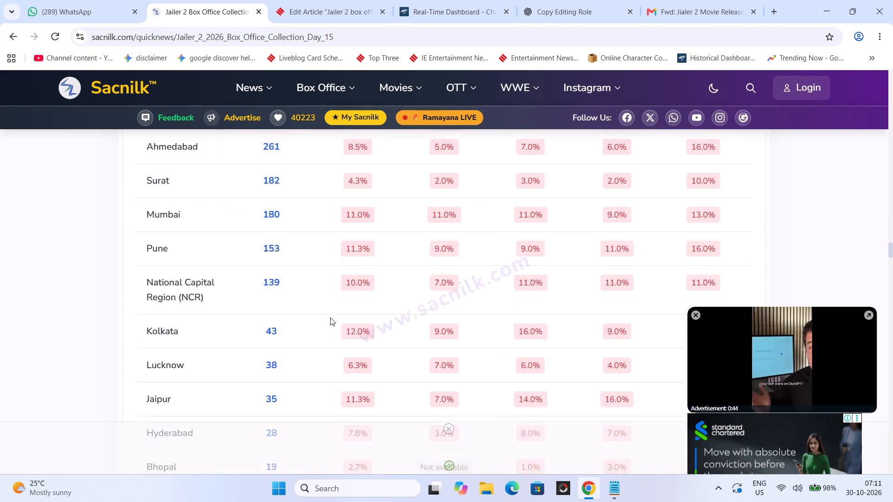
pyautogui.scroll(-18, 330, 317)
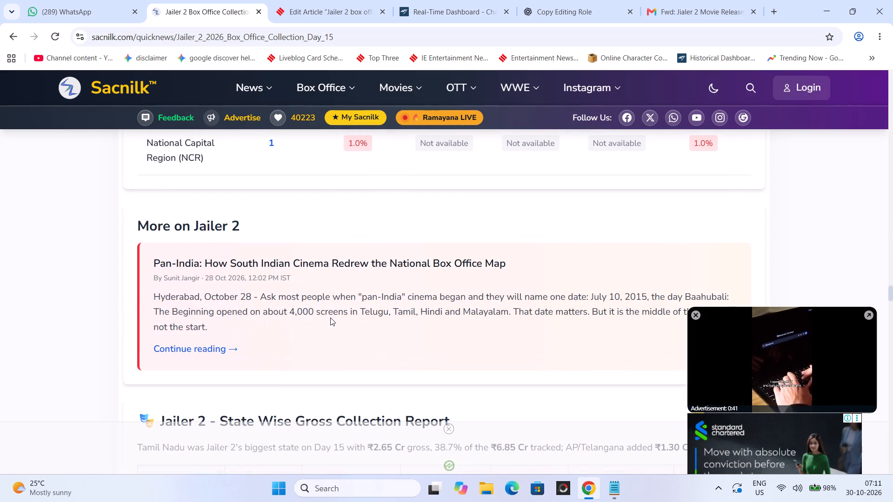
# In the article's worldwide box office paragraph, update the global gross to Rs 765.15 crore within 15 days of release.
pyautogui.click(345, 1)
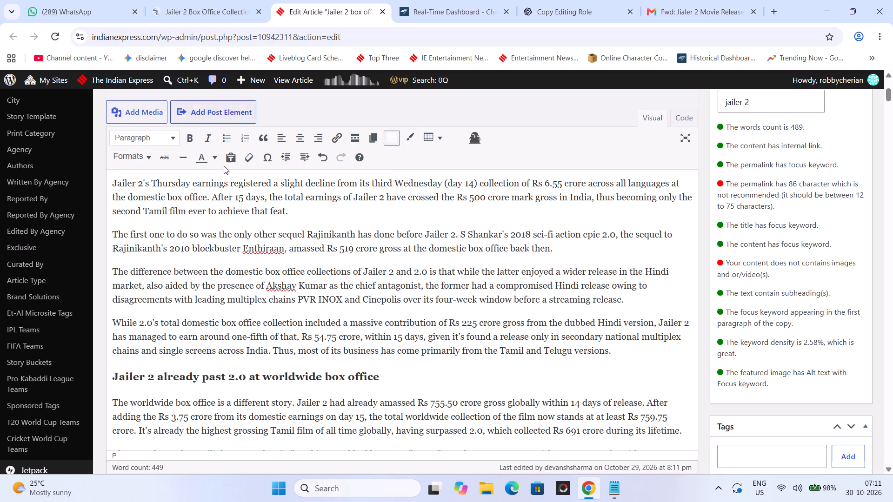
pyautogui.scroll(-2, 243, 398)
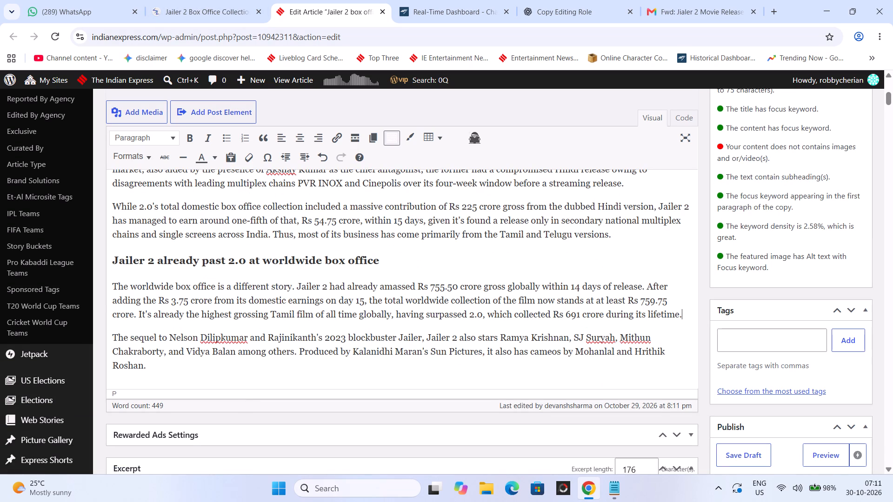
pyautogui.click(580, 289)
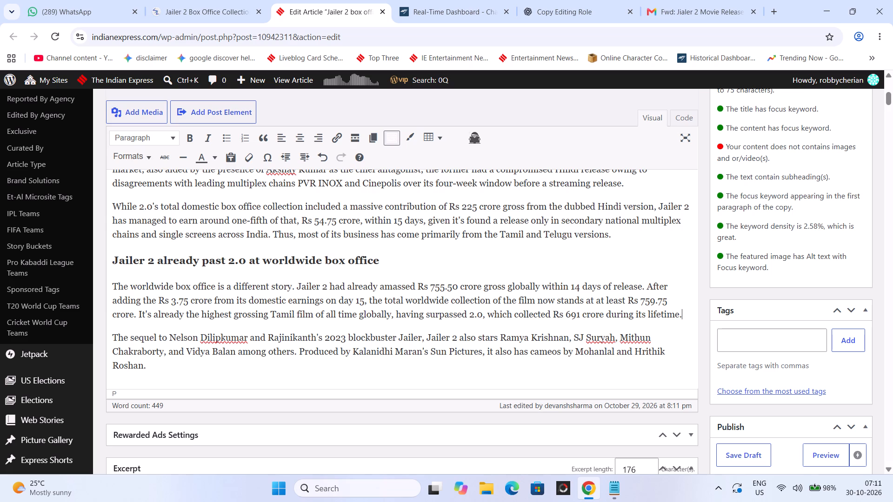
pyautogui.press('5')
pyautogui.scroll(11, 409, 292)
pyautogui.scroll(-6, 411, 298)
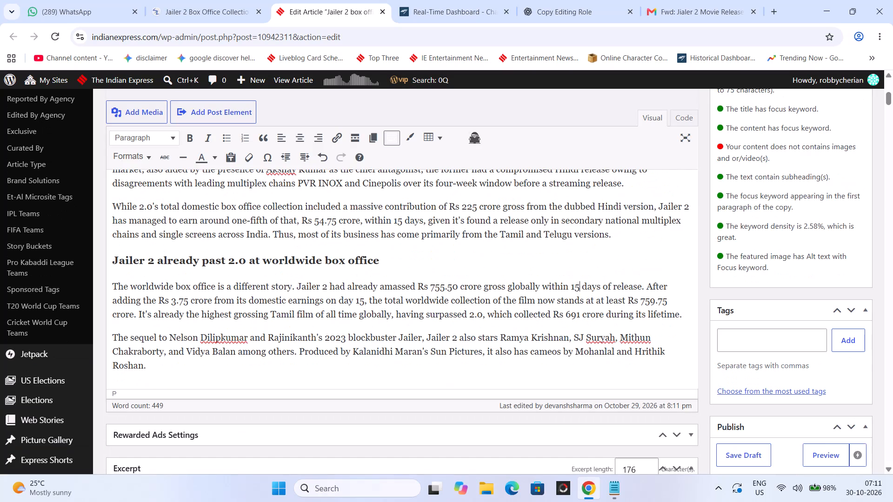
pyautogui.moveTo(443, 290); pyautogui.dragTo(434, 289)
pyautogui.write('65')
pyautogui.moveTo(450, 287); pyautogui.dragTo(458, 288)
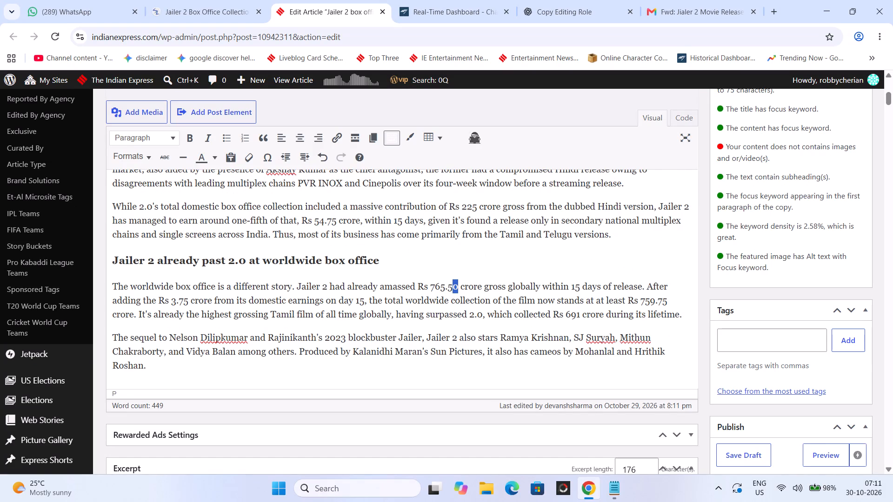
pyautogui.moveTo(448, 287); pyautogui.dragTo(457, 288)
pyautogui.write('15')
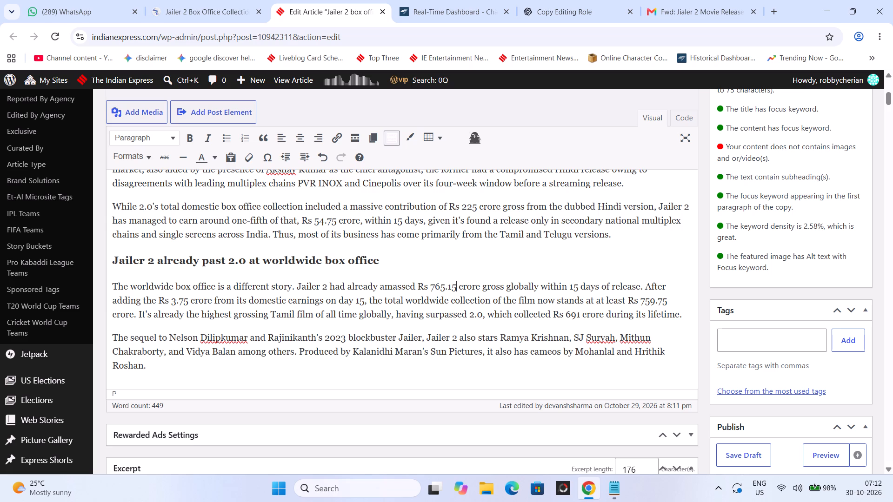
# Delete the sentence beginning "After adding the Rs 3.75 crore from its domestic earnings on day 15" from the worldwide paragraph.
pyautogui.moveTo(140, 312); pyautogui.dragTo(638, 282)
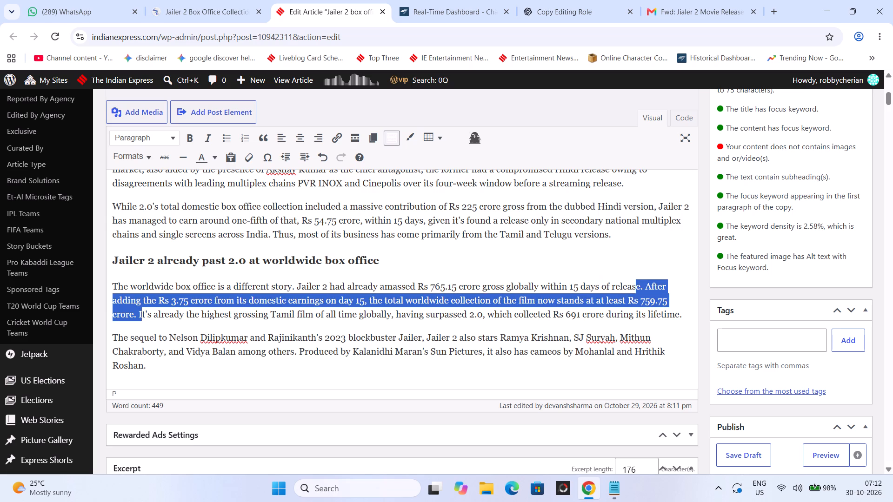
pyautogui.moveTo(638, 282); pyautogui.dragTo(645, 278)
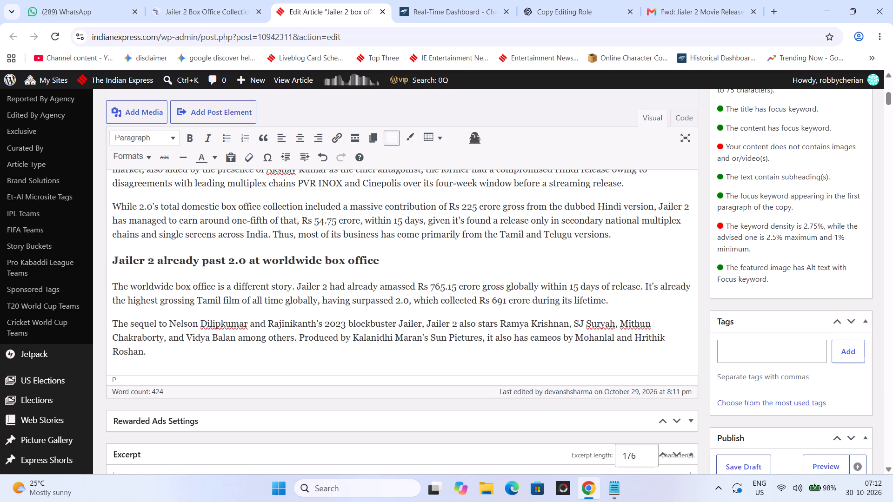
# Insert "Yog Baby," between Ramya Krishnan and SJ Suryah in the closing paragraph's cast list.
pyautogui.click(466, 363)
pyautogui.click(573, 324)
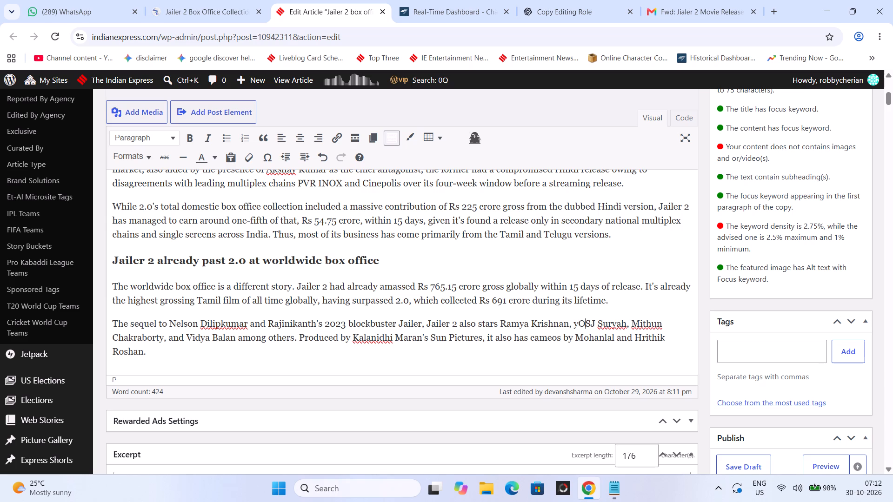
pyautogui.press('BackSpace')
pyautogui.press('BackSpace')
pyautogui.press('y')
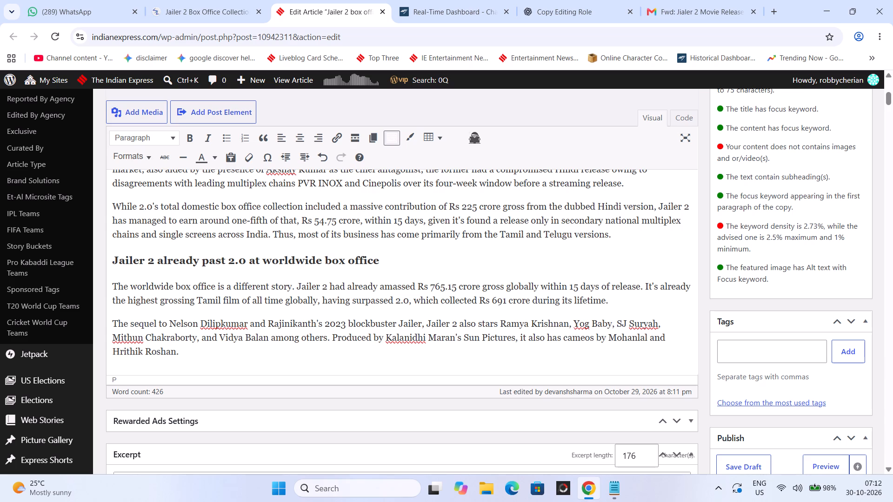
# Reorder the closing paragraph's opening to read "Jailer 2, the sequel to Nelson Dilipkumar and Rajinikanth's 2023 blockbuster Jailer, also stars".
pyautogui.click(429, 325)
pyautogui.moveTo(427, 325); pyautogui.dragTo(107, 323)
pyautogui.hotkey('ctrl', 'x')
pyautogui.click(143, 324)
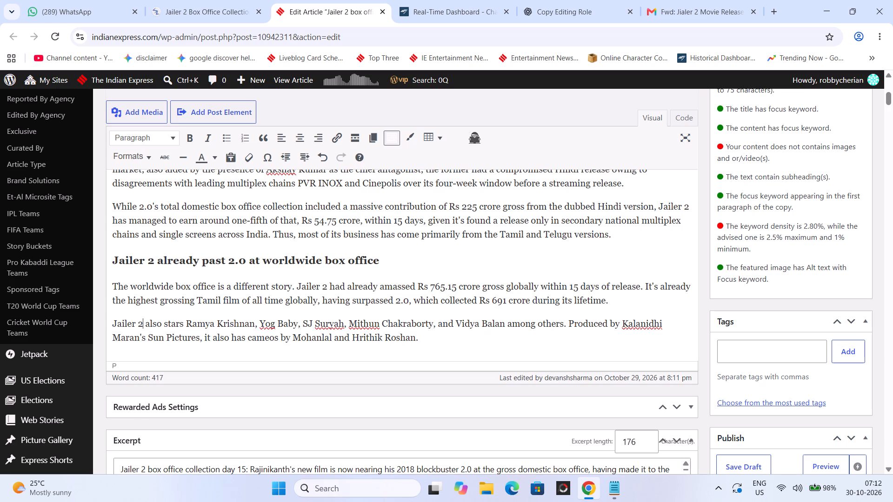
pyautogui.write(',')
pyautogui.press('space')
pyautogui.hotkey('ctrl', 'v')
pyautogui.press(',')
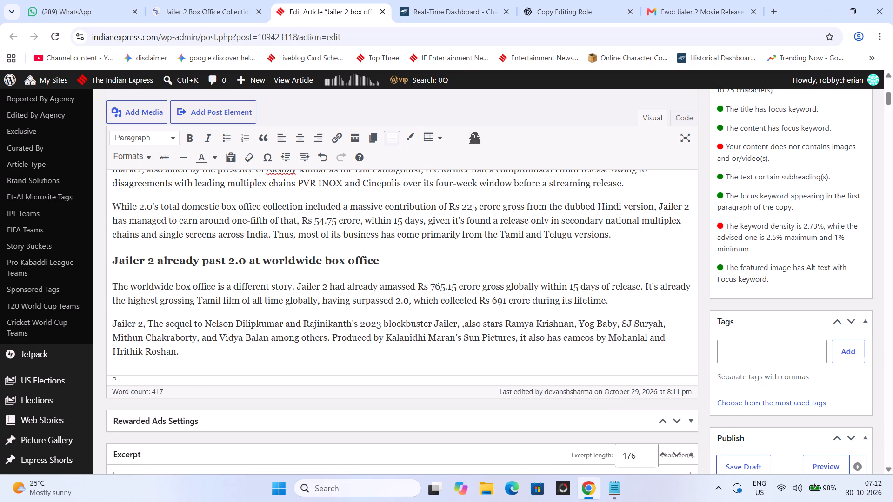
pyautogui.press('BackSpace')
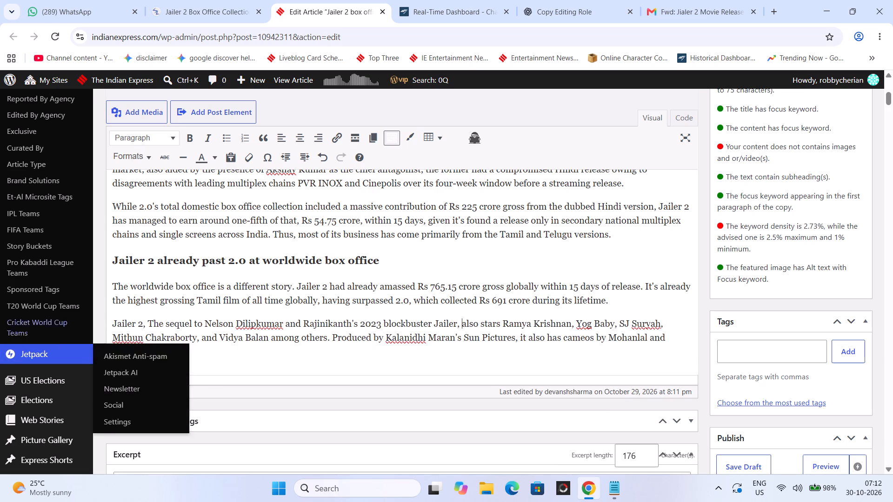
pyautogui.moveTo(153, 324); pyautogui.dragTo(148, 324)
pyautogui.press('t')
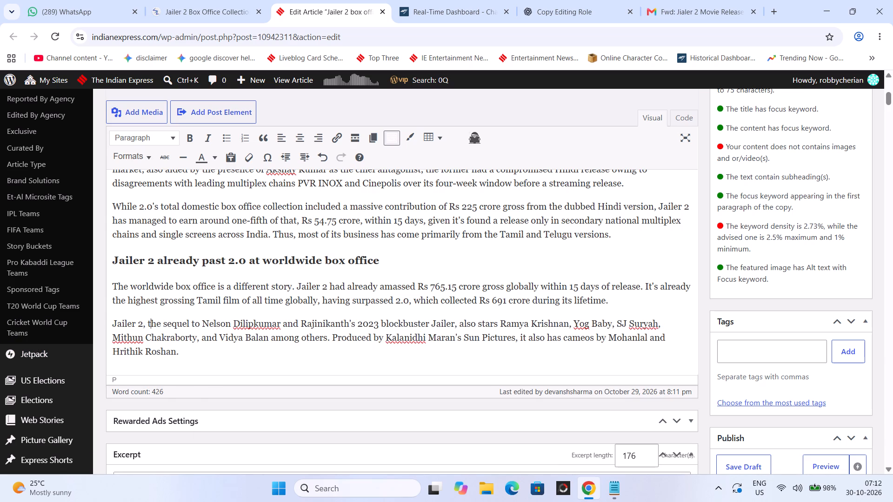
# Remove "Nelson Dilipkumar and" so the phrase reads "the sequel to Rajinikanth's 2023 blockbuster Jailer".
pyautogui.moveTo(299, 323); pyautogui.dragTo(198, 323)
pyautogui.moveTo(198, 323); pyautogui.dragTo(302, 324)
pyautogui.press('space')
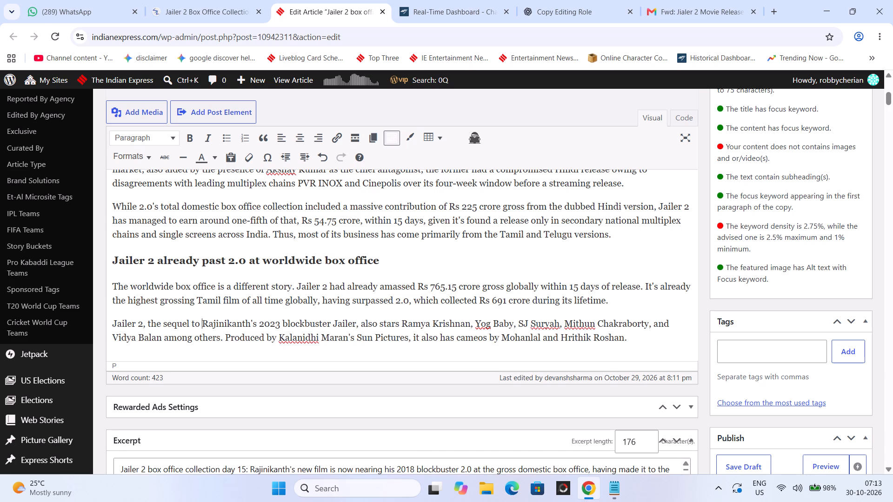
# Correct the misspelled cast name "Yog Baby" to "Yogi Babu".
pyautogui.click(510, 326)
pyautogui.press('u')
pyautogui.press('Left')
pyautogui.press('Left')
pyautogui.press('Left')
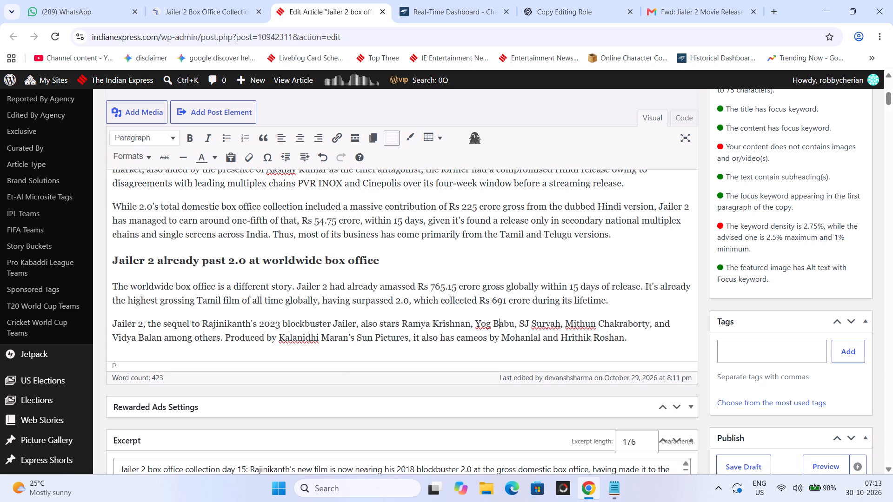
pyautogui.press('Left')
pyautogui.press('Left')
pyautogui.press('i')
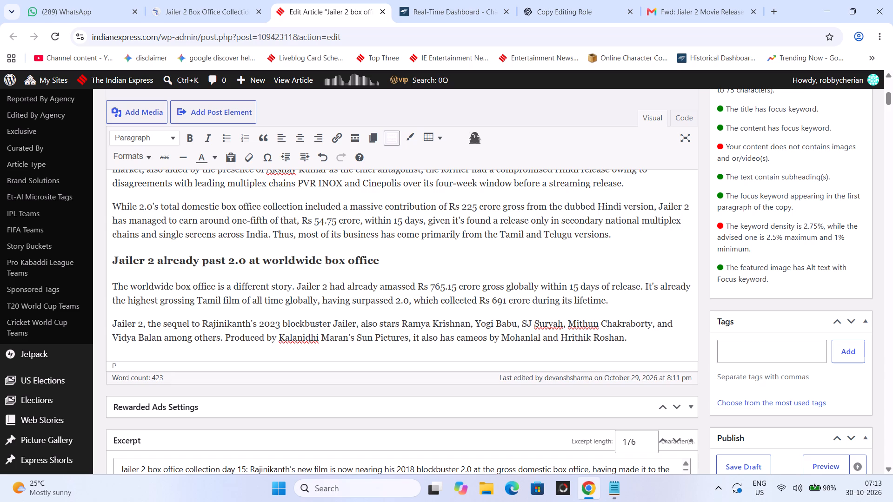
# Delete "Kalanidhi Maran's" before "Sun Pictures" in the closing paragraph's production credit.
pyautogui.moveTo(358, 338); pyautogui.dragTo(279, 343)
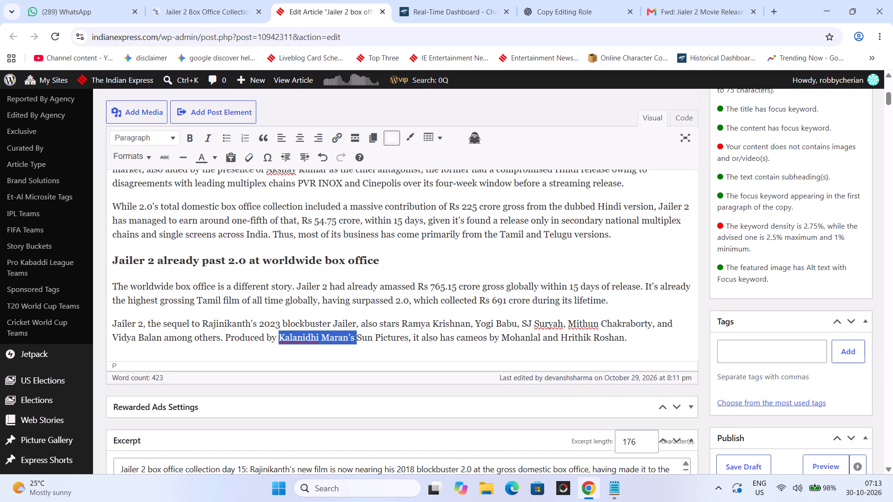
pyautogui.press('BackSpace')
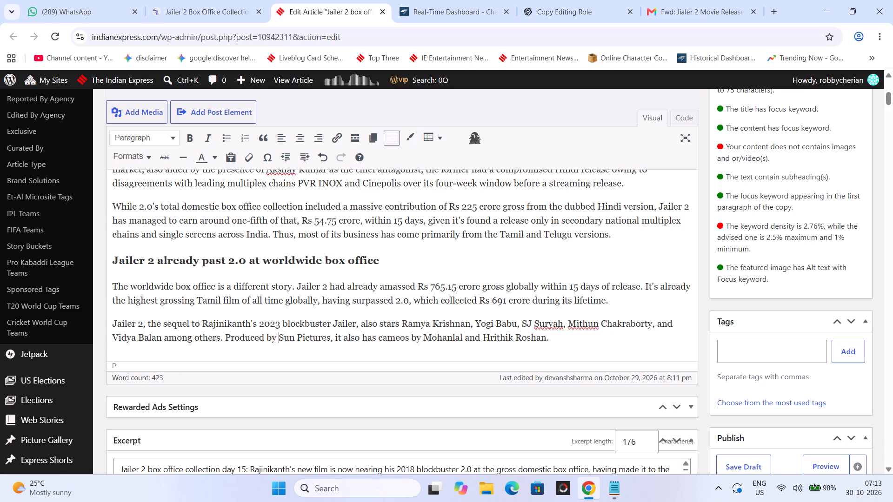
# Add Shivarajkumar and Jackie Shroff to the cameo list between Mohanlal and Hrithik Roshan.
pyautogui.click(461, 339)
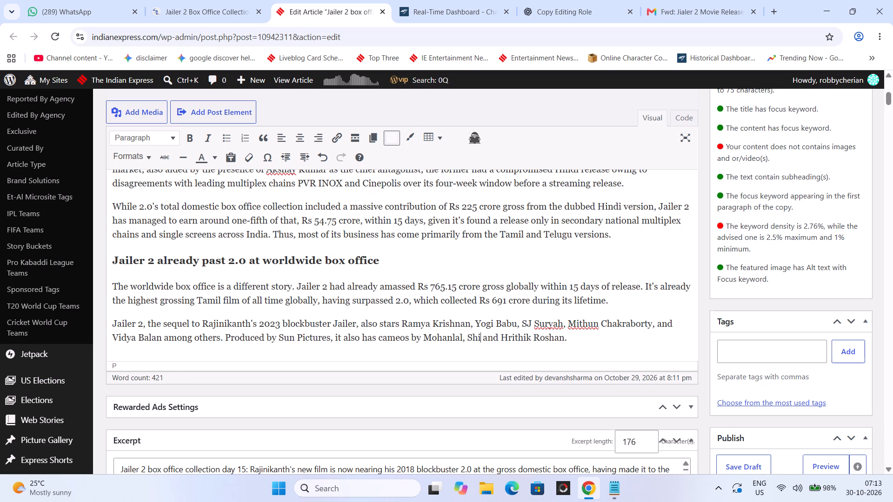
pyautogui.press('BackSpace')
pyautogui.press('BackSpace')
pyautogui.write('varak')
pyautogui.press('BackSpace')
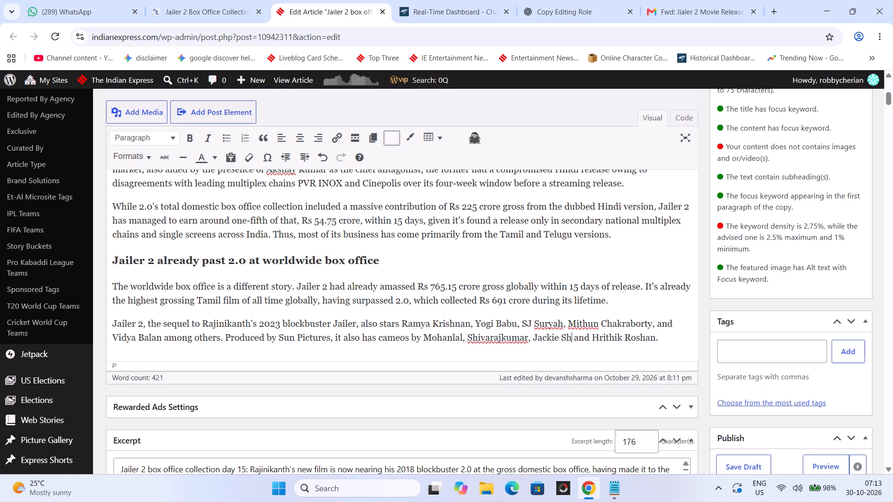
pyautogui.press('BackSpace')
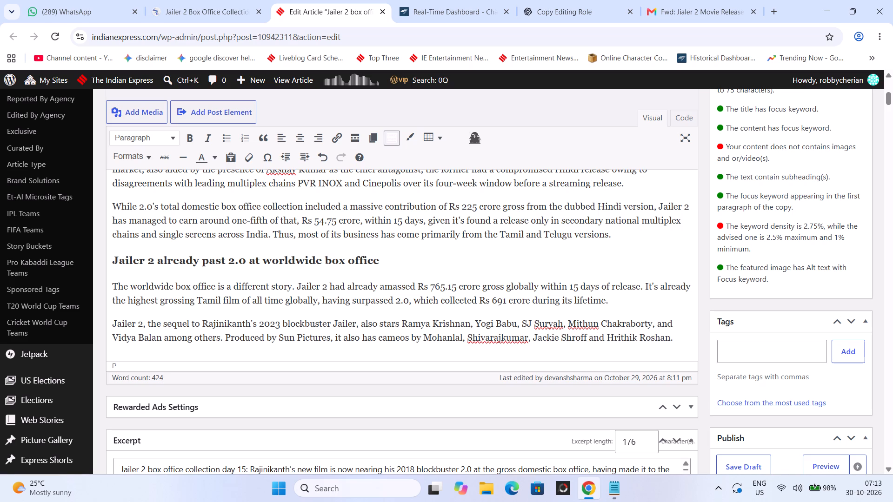
# Add the name "Shivarajkumar" in the closing paragraph to the spelling dictionary.
pyautogui.rightClick(500, 340)
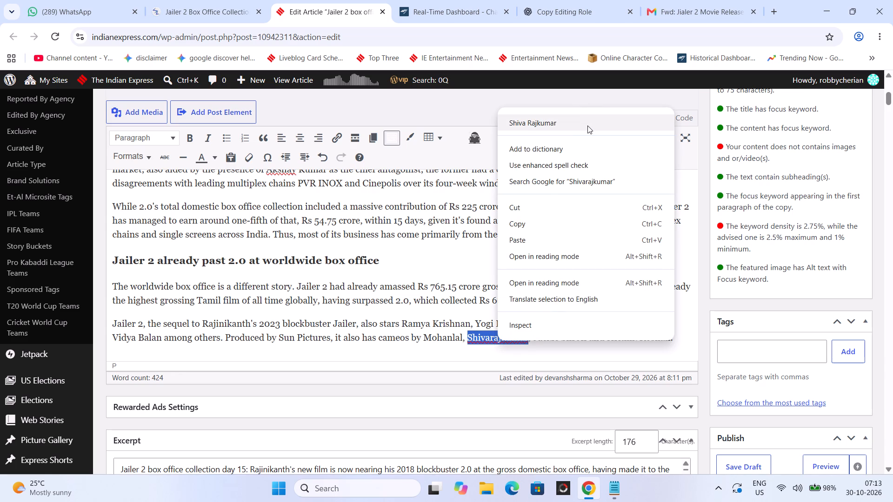
pyautogui.click(582, 152)
pyautogui.rightClick(489, 340)
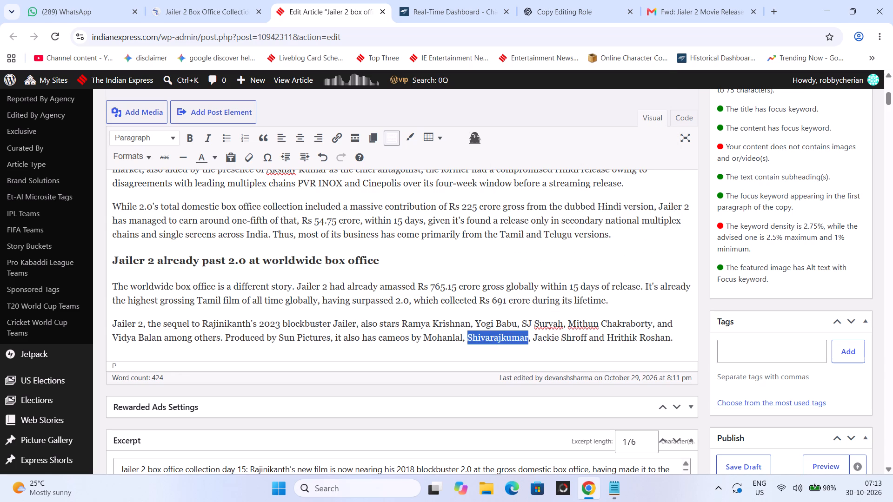
pyautogui.click(491, 341)
pyautogui.click(492, 324)
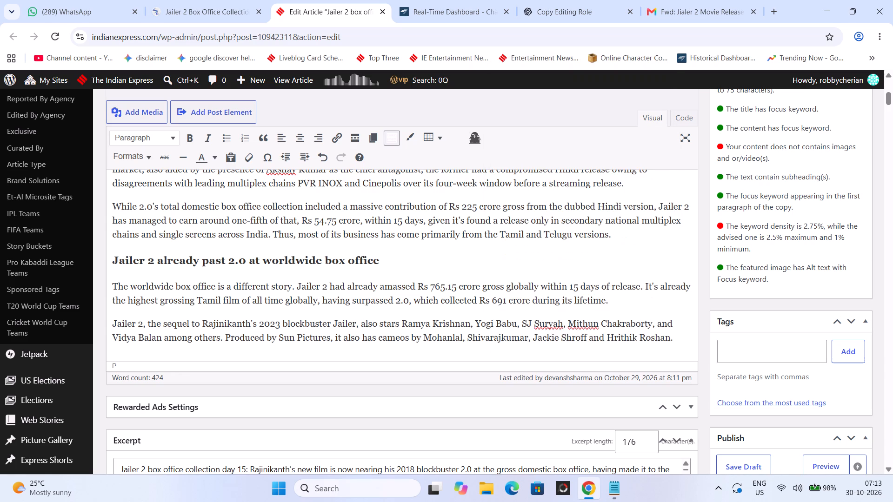
# Review the Jailer 2 Day 15 collection report on Sacnilk, including its day-wise figures and related stories.
pyautogui.scroll(1, 492, 324)
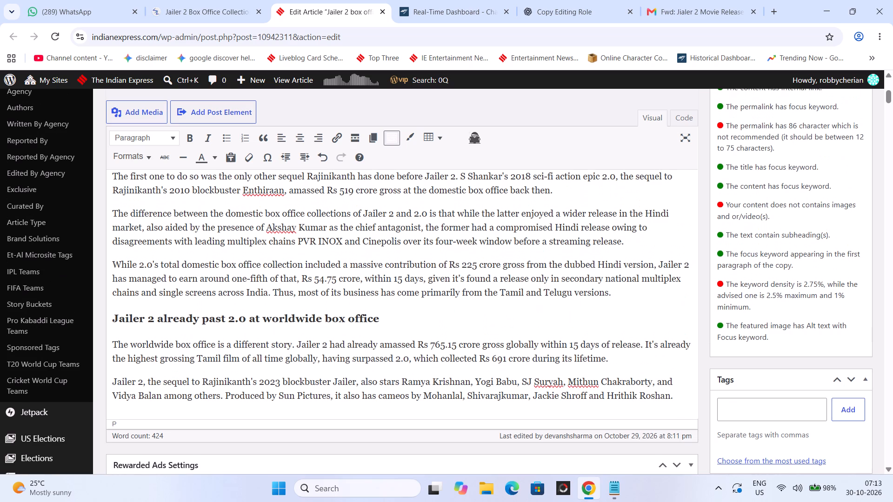
pyautogui.click(231, 0)
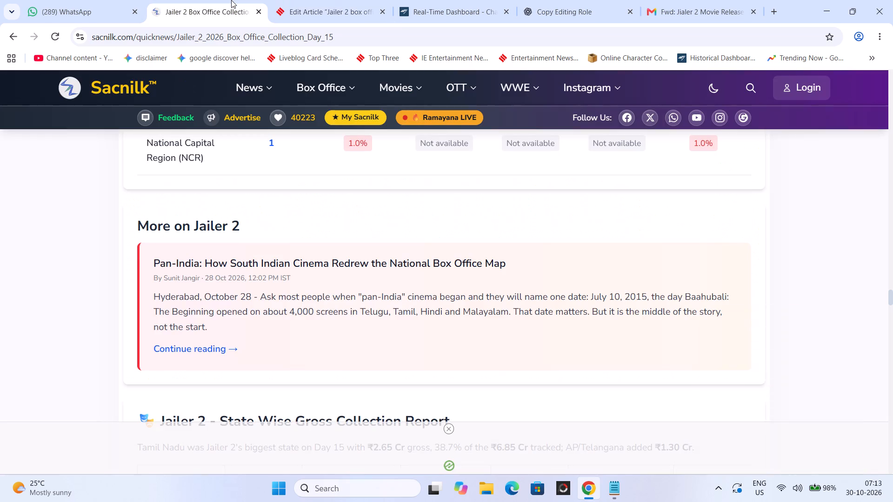
pyautogui.scroll(20, 266, 222)
pyautogui.scroll(11, 266, 222)
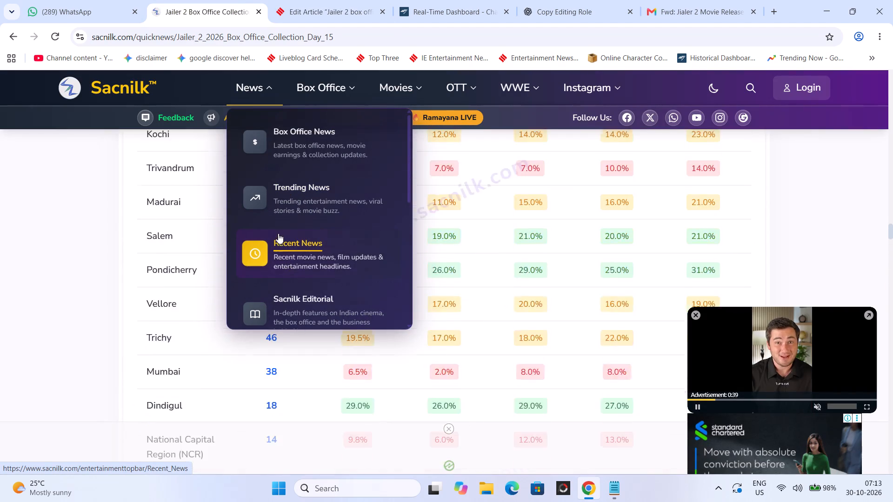
pyautogui.scroll(15, 278, 233)
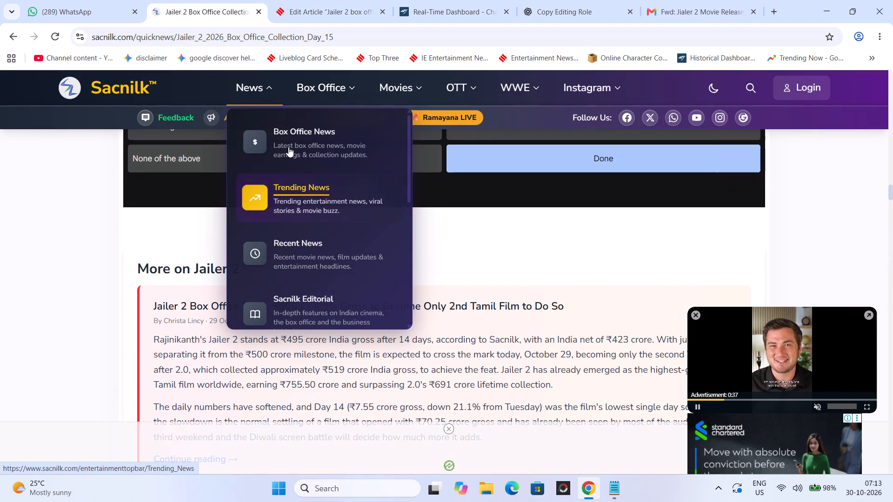
pyautogui.click(263, 37)
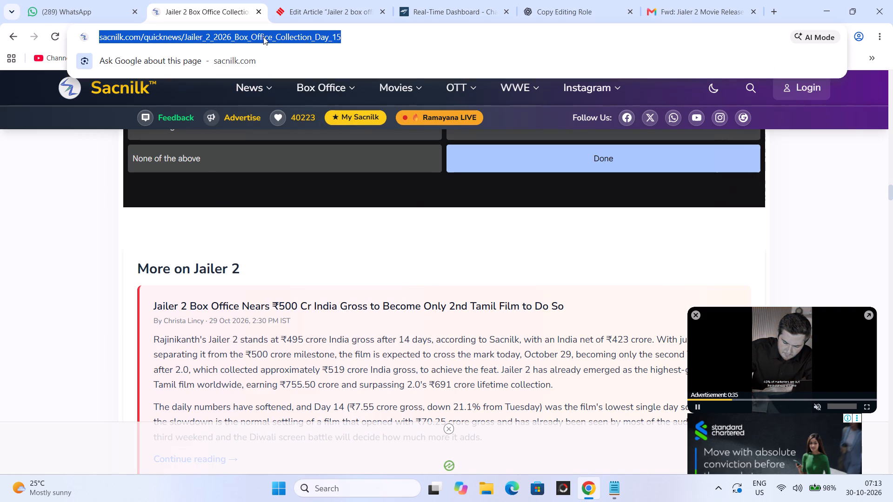
pyautogui.scroll(20, 285, 159)
pyautogui.scroll(1, 285, 159)
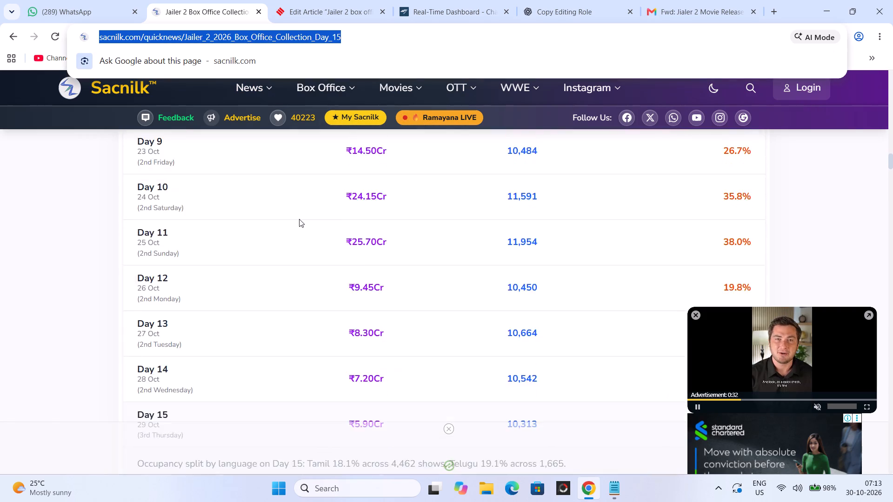
pyautogui.scroll(20, 299, 219)
pyautogui.scroll(15, 299, 219)
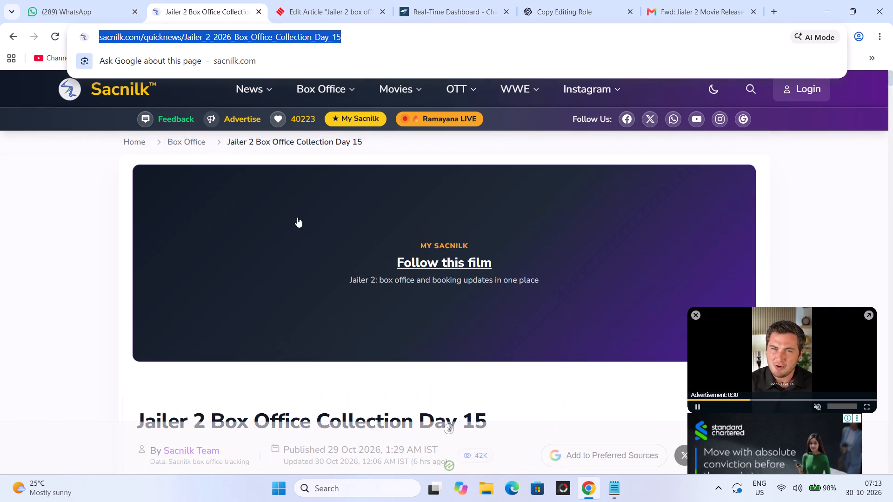
pyautogui.scroll(-5, 297, 217)
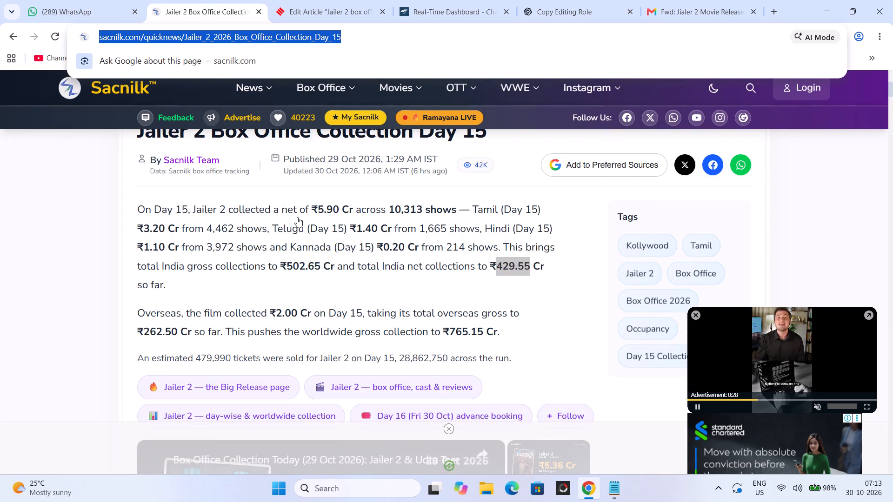
pyautogui.scroll(9, 297, 217)
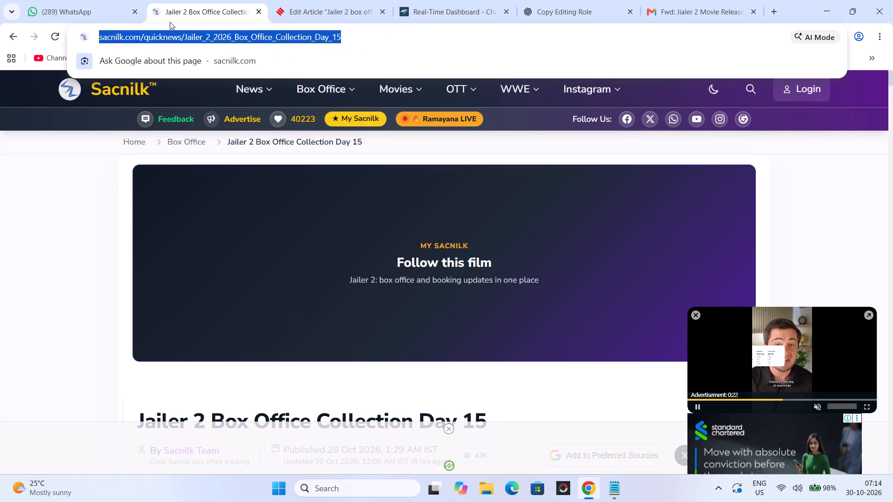
# Strip the report path from the Sacnilk address and load the site's home page.
pyautogui.click(183, 34)
pyautogui.moveTo(191, 34); pyautogui.dragTo(681, 50)
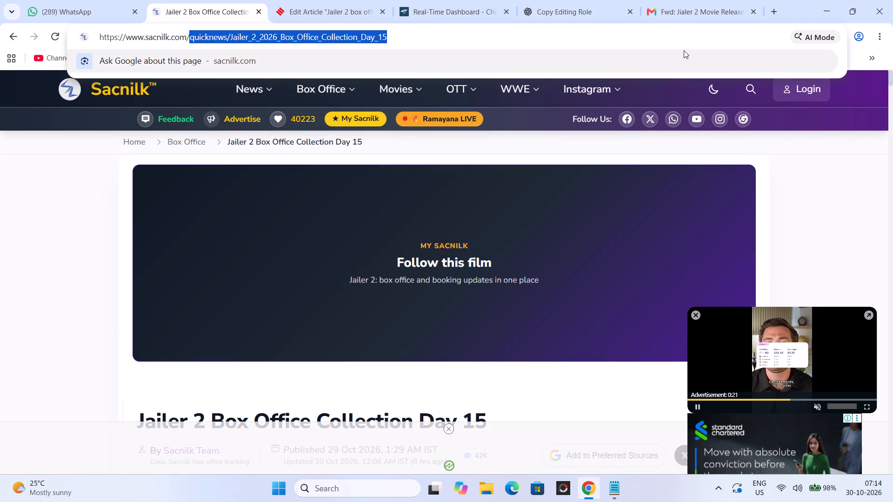
pyautogui.press('BackSpace')
pyautogui.press('Return')
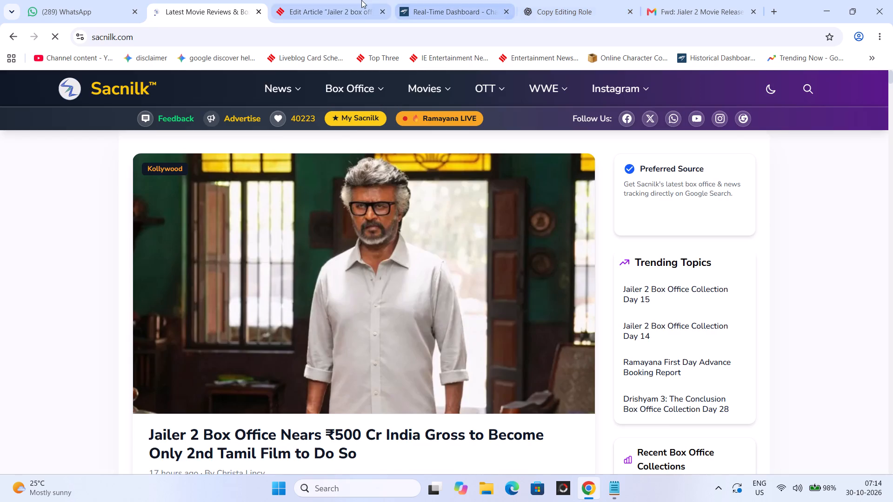
# Copy the article passage from "While 2.0's total domestic box office collection" through "within 15 days" into the ChatGPT prompt.
pyautogui.click(360, 0)
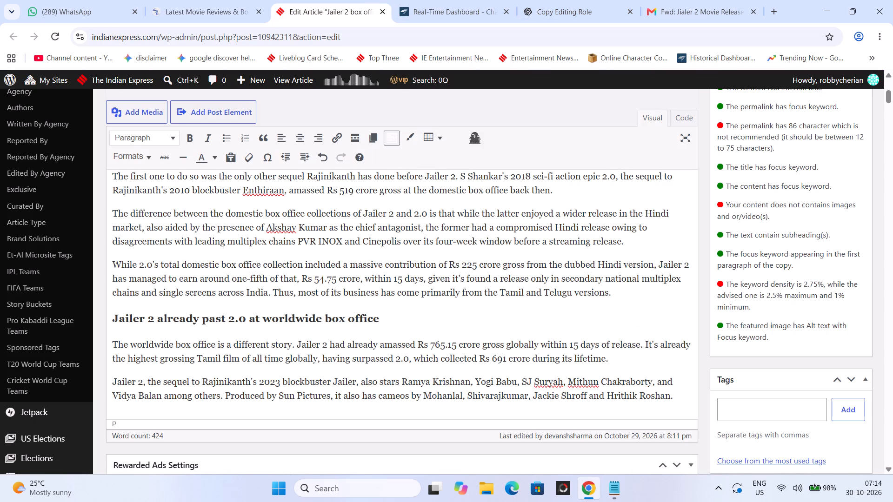
pyautogui.moveTo(423, 282); pyautogui.dragTo(113, 269)
pyautogui.hotkey('ctrl', 'c')
pyautogui.click(172, 0)
pyautogui.click(625, 0)
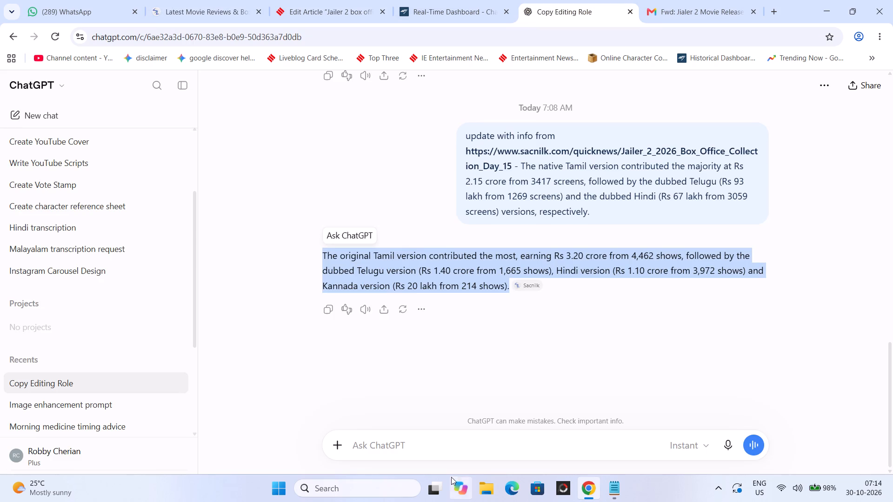
pyautogui.click(422, 439)
pyautogui.hotkey('ctrl', 'v')
pyautogui.click(223, 0)
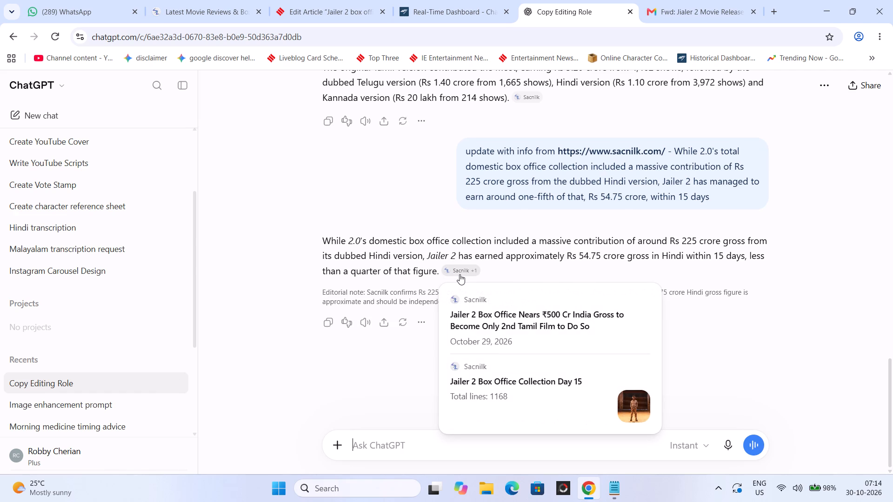
# Return to the article editor and delete the subheading "Jailer 2 already past 2.0 at worldwide box office".
pyautogui.click(333, 0)
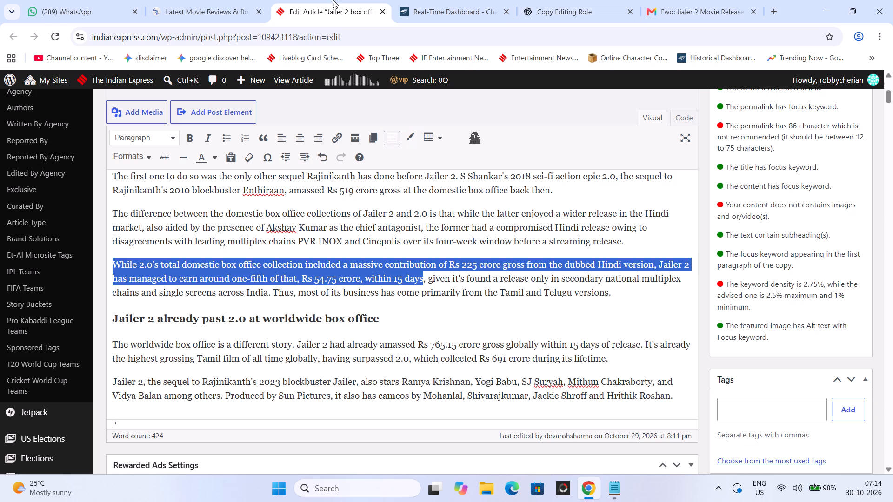
pyautogui.click(437, 0)
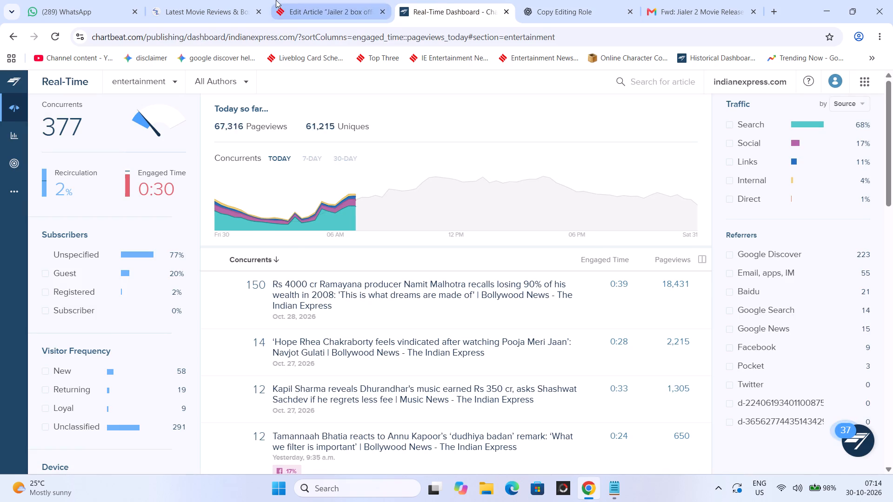
pyautogui.click(276, 0)
pyautogui.scroll(4, 357, 231)
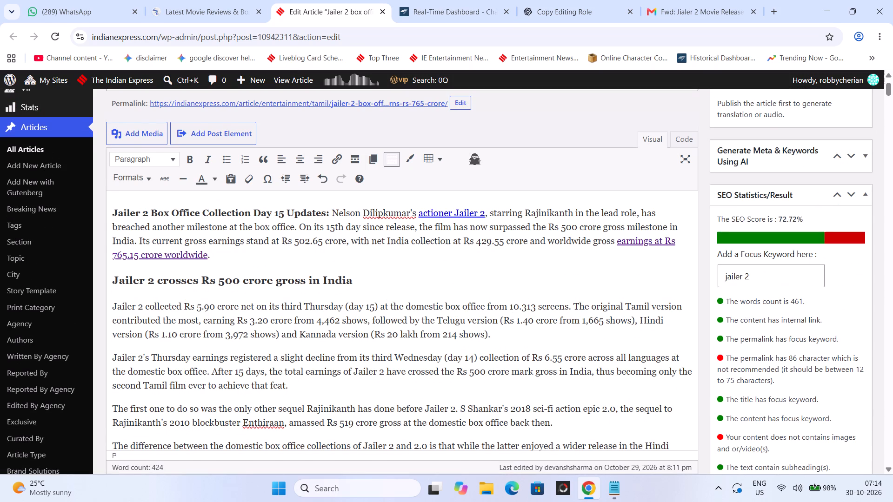
pyautogui.scroll(-2, 358, 234)
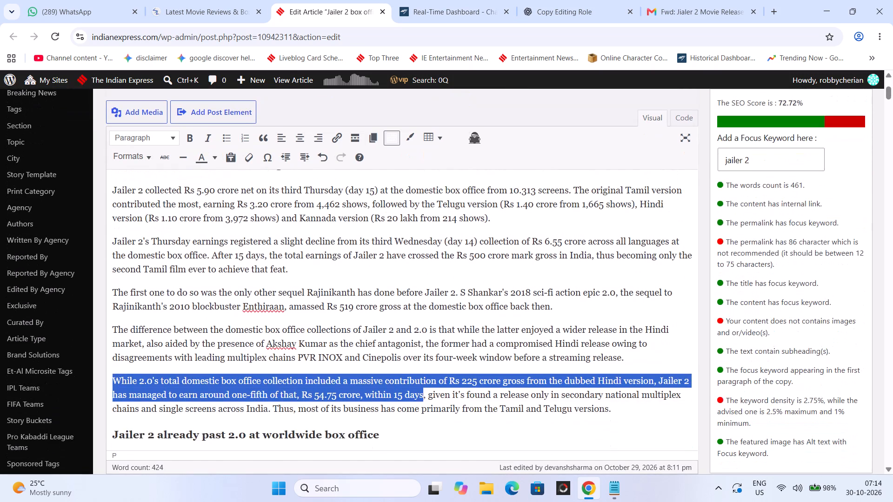
pyautogui.scroll(-2, 358, 234)
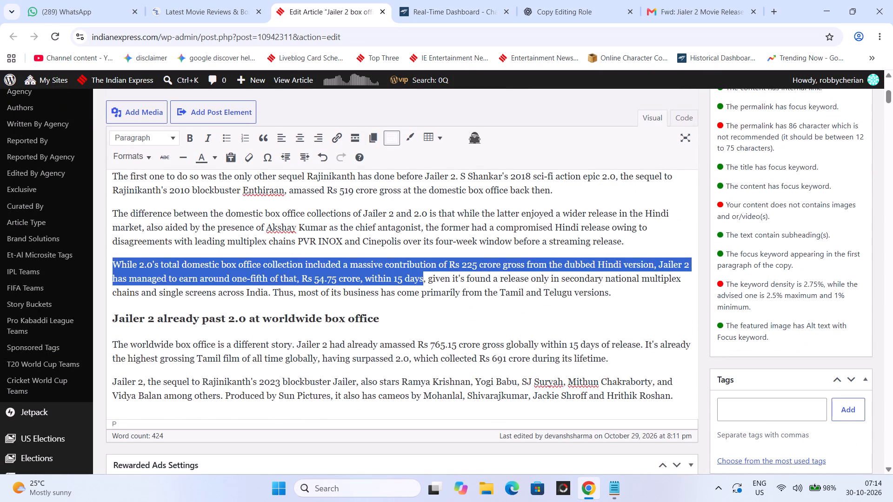
pyautogui.tripleClick(368, 321)
pyautogui.press('BackSpace')
pyautogui.press('BackSpace')
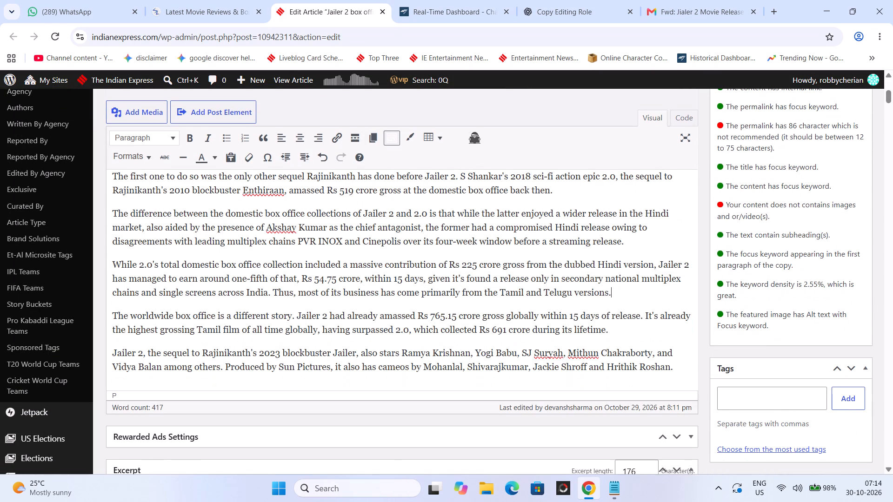
# Delete the subheading "Jailer 2 crosses Rs 500 crore gross in India" below the opening paragraph.
pyautogui.scroll(5, 369, 322)
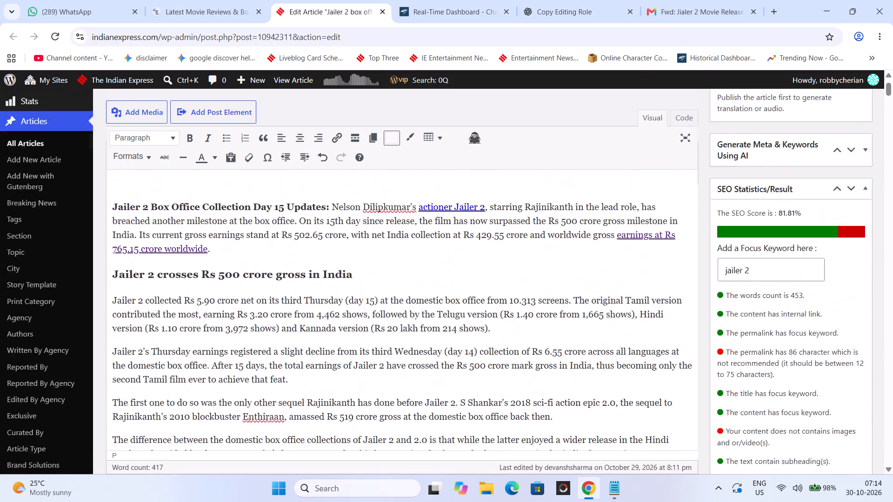
pyautogui.scroll(-2, 369, 322)
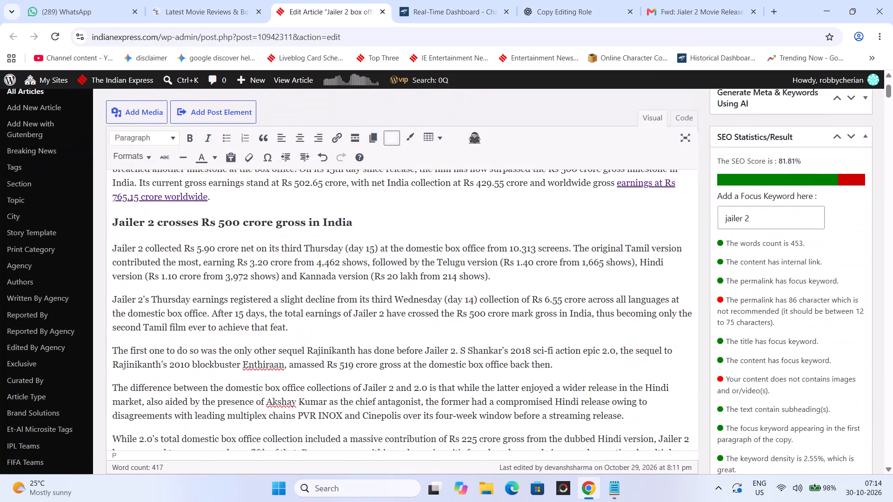
pyautogui.scroll(1, 369, 322)
pyautogui.tripleClick(354, 284)
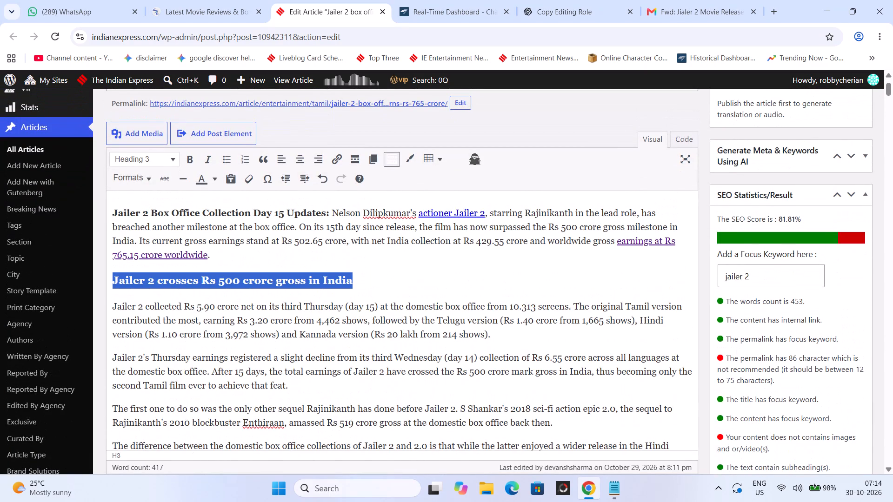
pyautogui.press('Delete')
pyautogui.press('Delete')
# Add the article tags jailer 2, jailer, rajinikanth and box office collection.
pyautogui.scroll(-6, 356, 288)
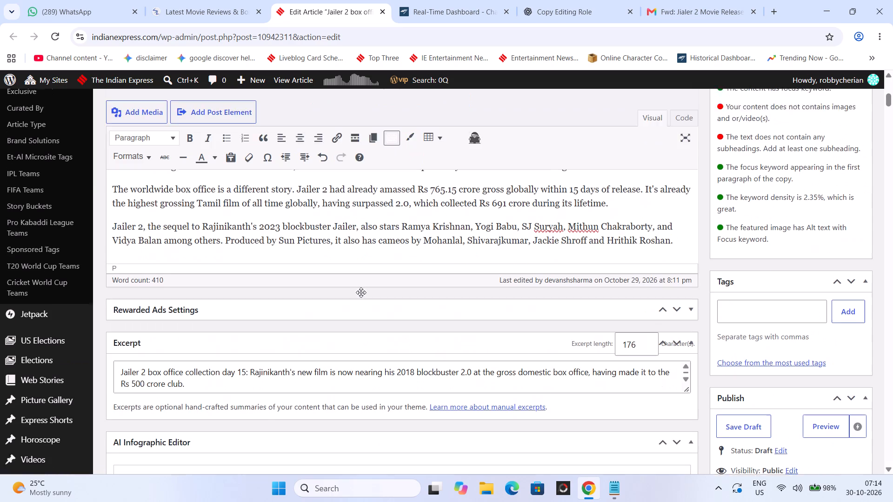
pyautogui.click(788, 277)
pyautogui.click(776, 285)
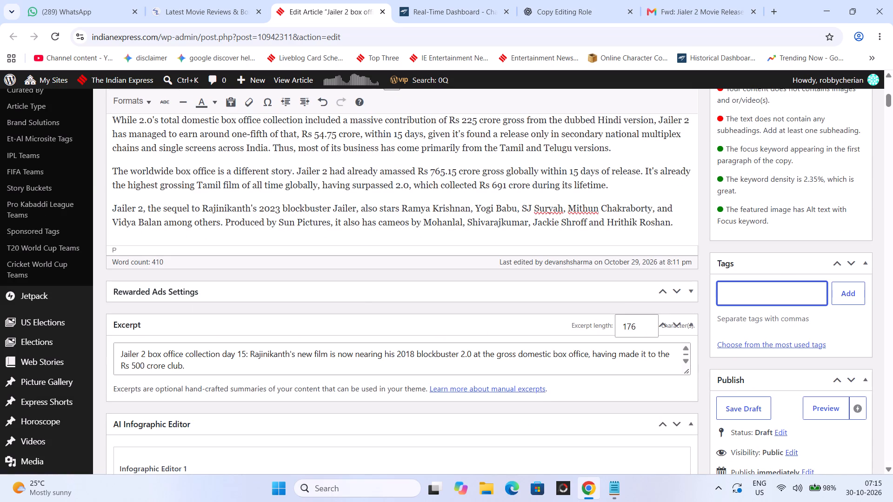
# Add the article tags jailer 2, jailer, rajinikanth and box office collection.
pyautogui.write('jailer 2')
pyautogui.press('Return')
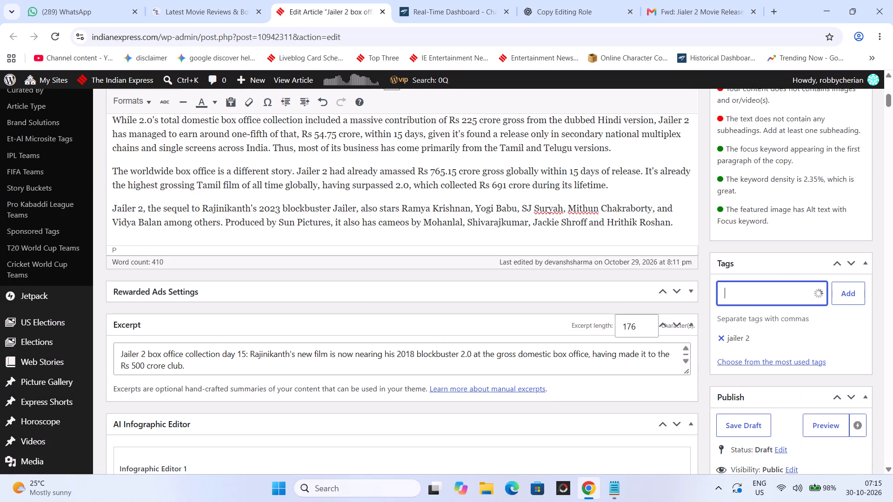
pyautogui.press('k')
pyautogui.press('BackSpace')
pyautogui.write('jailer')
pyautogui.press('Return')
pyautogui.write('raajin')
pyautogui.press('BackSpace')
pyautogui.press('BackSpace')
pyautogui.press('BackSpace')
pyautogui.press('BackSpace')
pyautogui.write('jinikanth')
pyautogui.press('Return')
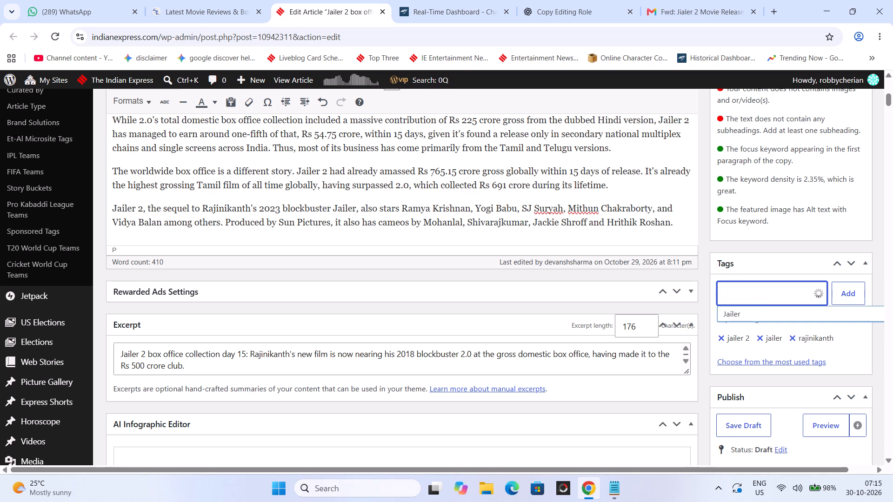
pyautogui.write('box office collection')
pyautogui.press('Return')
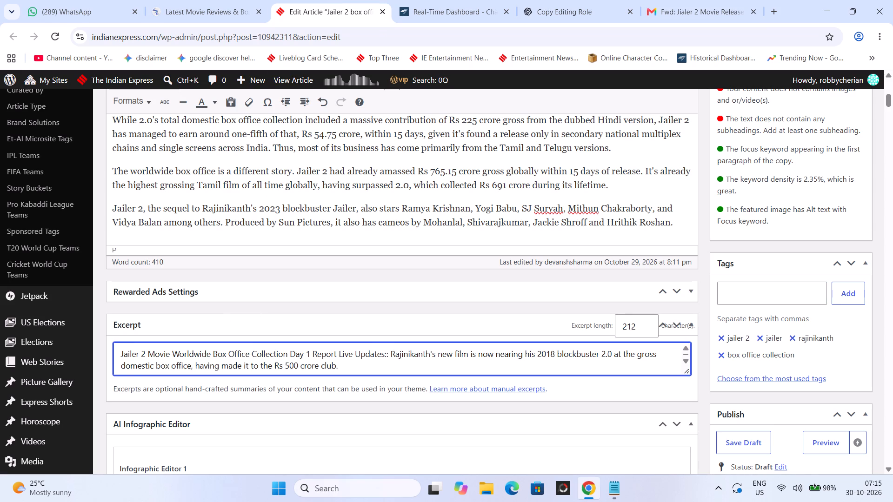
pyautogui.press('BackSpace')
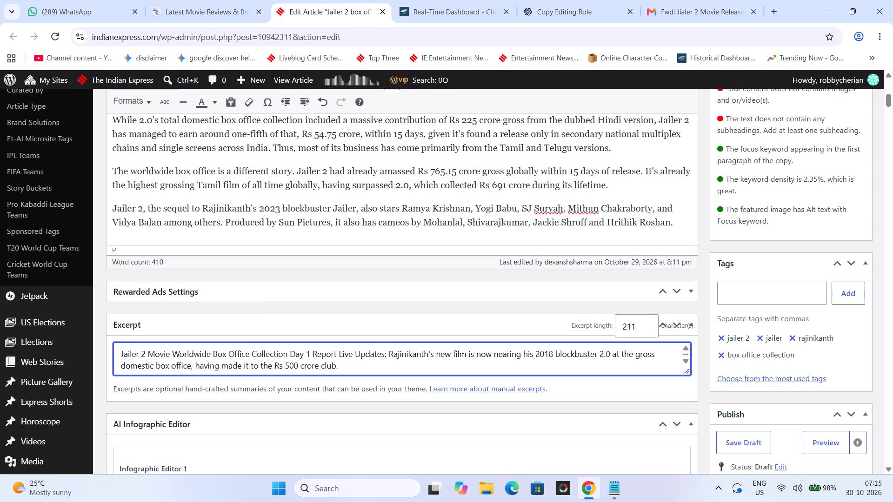
pyautogui.click(310, 355)
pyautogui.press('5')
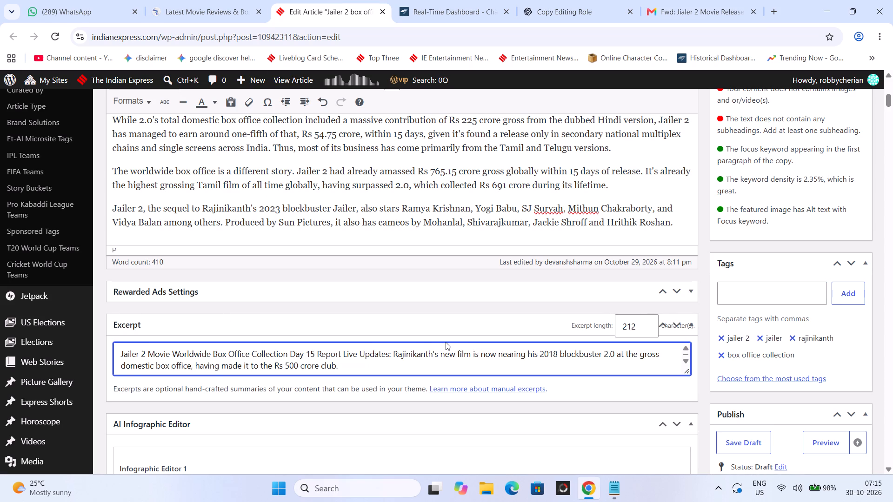
# Copy the opening paragraph's text from "current gross earnings stand at Rs 502.65 crore" through "Rs 765.15 crore worldwide" and return toward the excerpt.
pyautogui.scroll(10, 446, 342)
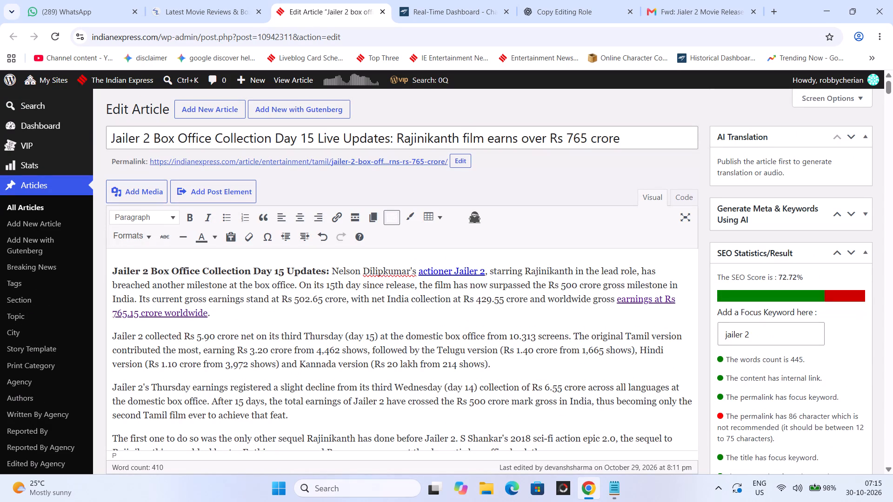
pyautogui.moveTo(151, 300); pyautogui.dragTo(245, 313)
pyautogui.hotkey('ctrl', 'c')
pyautogui.scroll(-3, 275, 326)
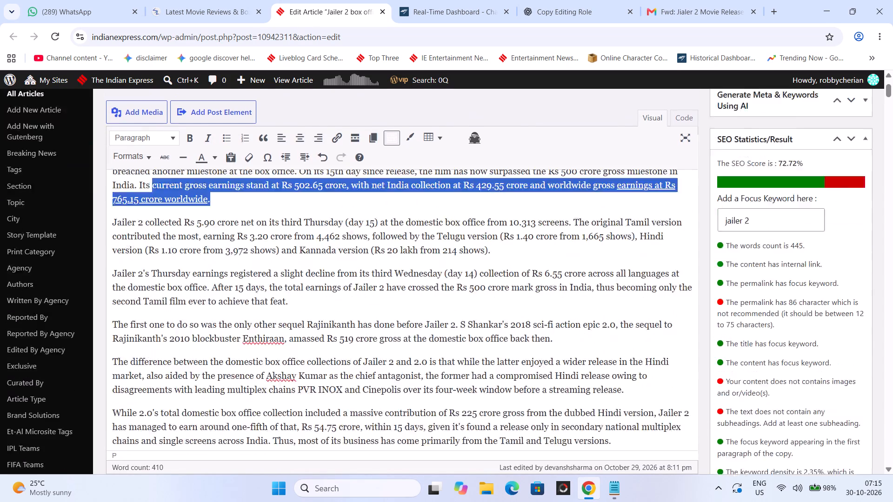
# Replace the excerpt text after "Rajinikanth's new film" with the intro's earnings wording: Rs 502.65 crore gross, Rs 429.55 crore India net, Rs 765.15 crore worldwide.
pyautogui.scroll(-5, 279, 329)
pyautogui.moveTo(401, 307); pyautogui.dragTo(416, 296)
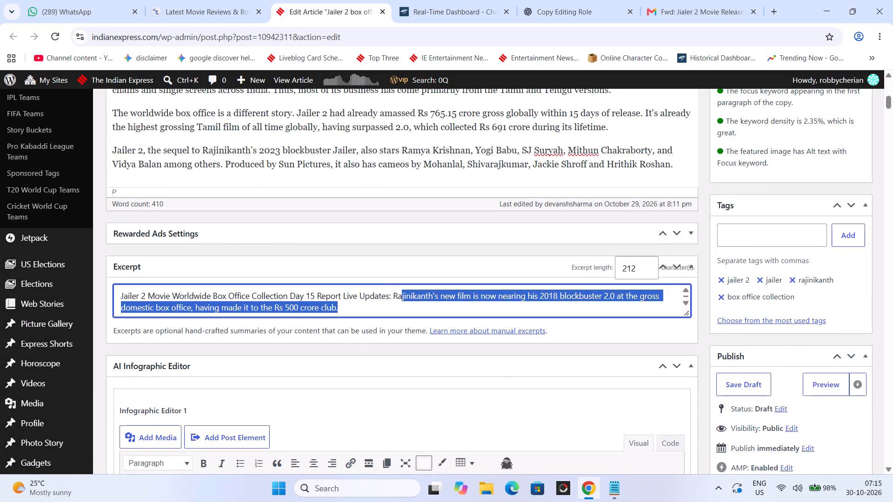
pyautogui.moveTo(416, 296); pyautogui.dragTo(474, 292)
pyautogui.rightClick(474, 292)
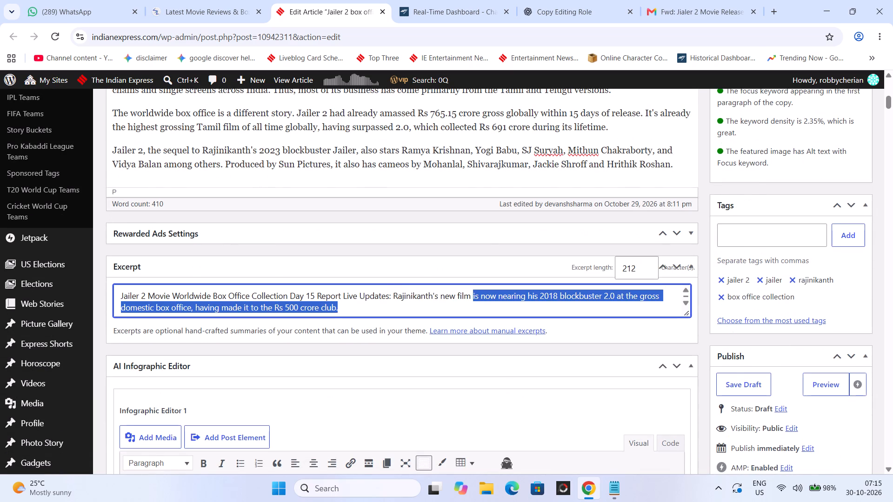
pyautogui.click(560, 100)
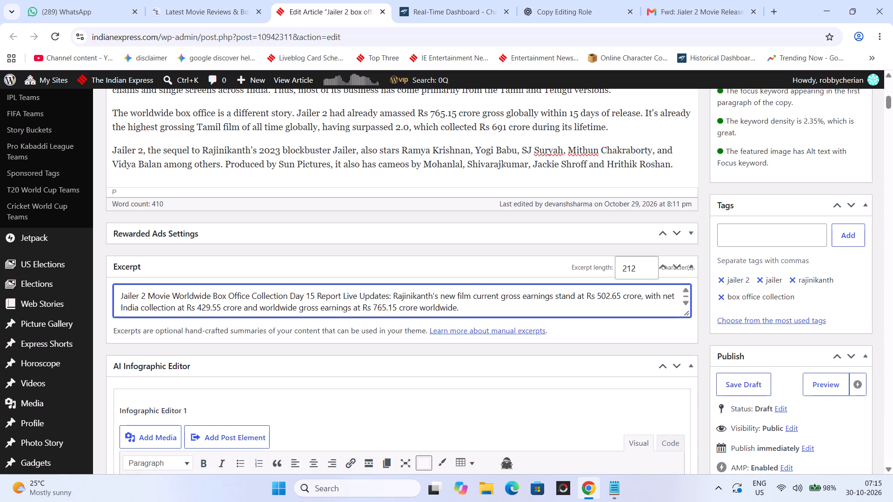
# Reword "Rajinikanth's new film" in the excerpt as "The Rajinikanth-starrer's".
pyautogui.moveTo(472, 294); pyautogui.dragTo(437, 294)
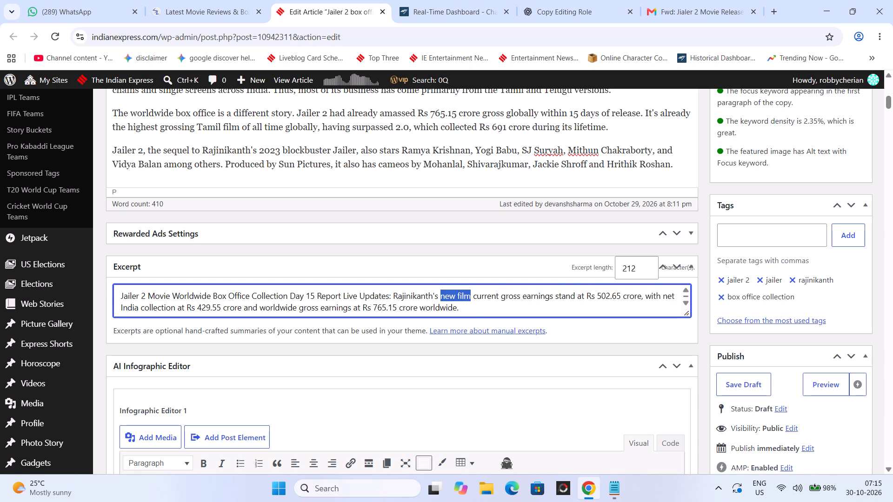
pyautogui.press('BackSpace')
pyautogui.press('BackSpace')
pyautogui.press('BackSpace')
pyautogui.press('0')
pyautogui.press('BackSpace')
pyautogui.write('-starrer')
pyautogui.press('Left')
pyautogui.press('Left')
pyautogui.press('Left')
pyautogui.press('Left')
pyautogui.press('Left')
pyautogui.press('Left')
pyautogui.press('Left')
pyautogui.press('Left')
pyautogui.press('Left')
pyautogui.press('Left')
pyautogui.press('Left')
pyautogui.press('Left')
pyautogui.press('Left')
pyautogui.press('Left')
pyautogui.press('Left')
pyautogui.press('Left')
pyautogui.press('Left')
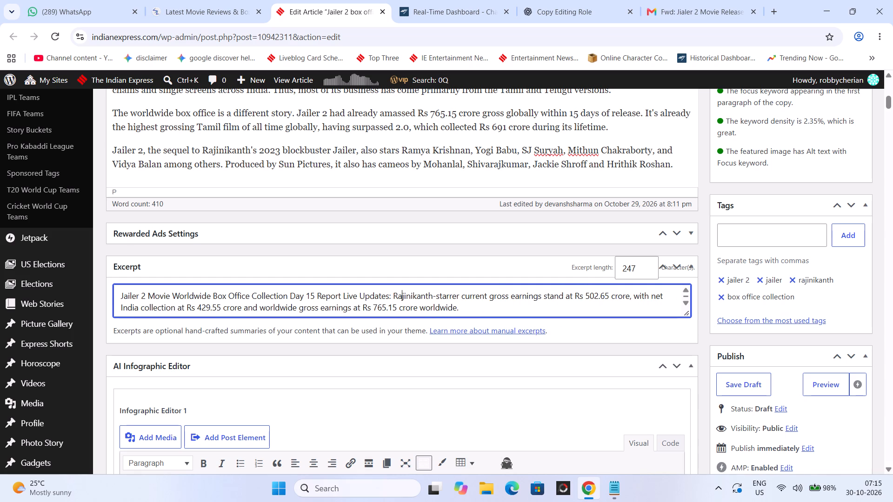
pyautogui.press('Left')
pyautogui.press('Right')
pyautogui.press('Right')
pyautogui.press('Right')
pyautogui.press('Right')
pyautogui.press('Right')
pyautogui.press('Right')
pyautogui.press('Right')
pyautogui.press('Right')
pyautogui.press('Right')
pyautogui.press('Right')
pyautogui.press('Right')
pyautogui.press('Right')
pyautogui.press('Right')
pyautogui.press('Right')
pyautogui.press('Right')
pyautogui.press('Right')
pyautogui.press('Right')
pyautogui.press('Right')
pyautogui.press('Right')
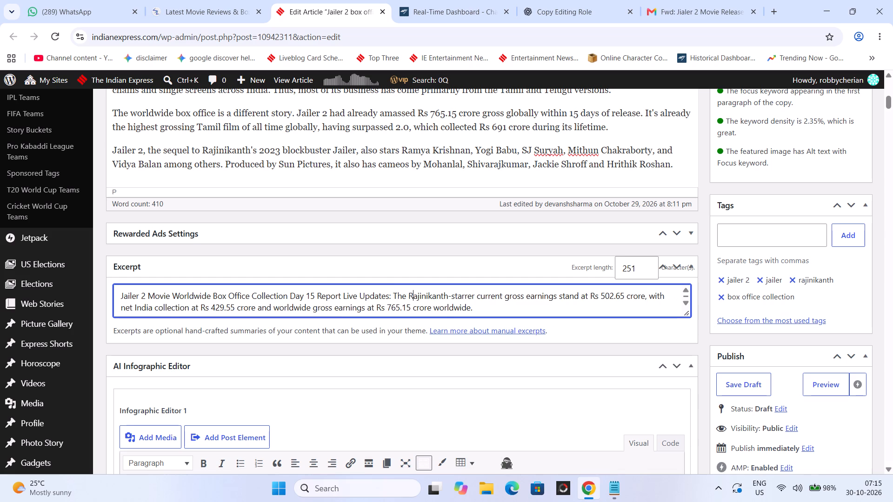
pyautogui.write("'s")
pyautogui.press('Right')
pyautogui.press('Right')
pyautogui.press('Right')
pyautogui.press('Right')
pyautogui.press('Right')
pyautogui.press('Right')
pyautogui.press('Right')
pyautogui.press('Right')
pyautogui.press('Right')
pyautogui.press('Right')
pyautogui.press('Right')
pyautogui.press('Right')
pyautogui.press('Right')
pyautogui.press('Right')
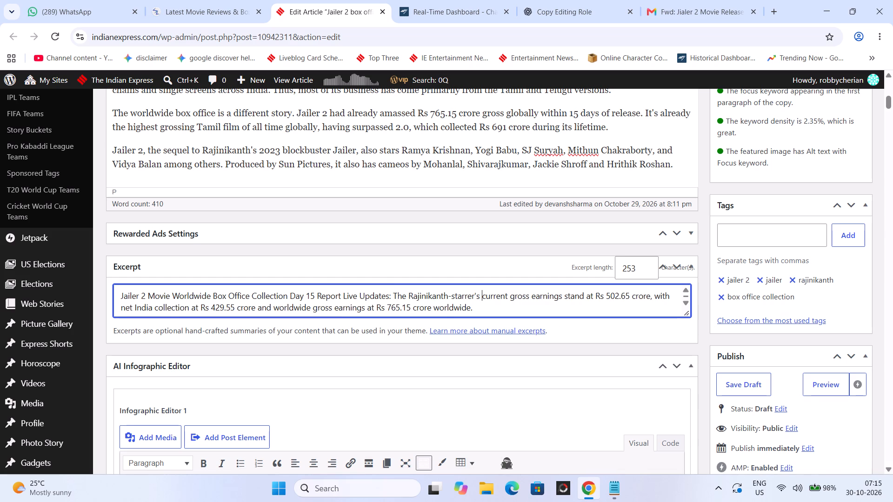
# Delete the word "current" before "gross earnings" in the excerpt.
pyautogui.press('Left')
pyautogui.press('Left')
pyautogui.press('Left')
pyautogui.press('Left')
pyautogui.press('Left')
pyautogui.press('BackSpace')
pyautogui.press('BackSpace')
pyautogui.press('BackSpace')
pyautogui.press('BackSpace')
pyautogui.press('BackSpace')
pyautogui.press('BackSpace')
pyautogui.press('BackSpace')
pyautogui.press('BackSpace')
# Delete the closing word "worldwide" after "Rs 765.15 crore" in the excerpt.
pyautogui.press('Right')
pyautogui.press('Right')
pyautogui.press('Right')
pyautogui.press('Right')
pyautogui.press('Right')
pyautogui.press('Right')
pyautogui.press('Right')
pyautogui.press('Right')
pyautogui.press('Right')
pyautogui.press('Right')
pyautogui.press('Right')
pyautogui.press('Right')
pyautogui.press('Right')
pyautogui.press('Right')
pyautogui.press('Right')
pyautogui.press('Right')
pyautogui.press('Right')
pyautogui.press('Right')
pyautogui.press('Right')
pyautogui.press('Right')
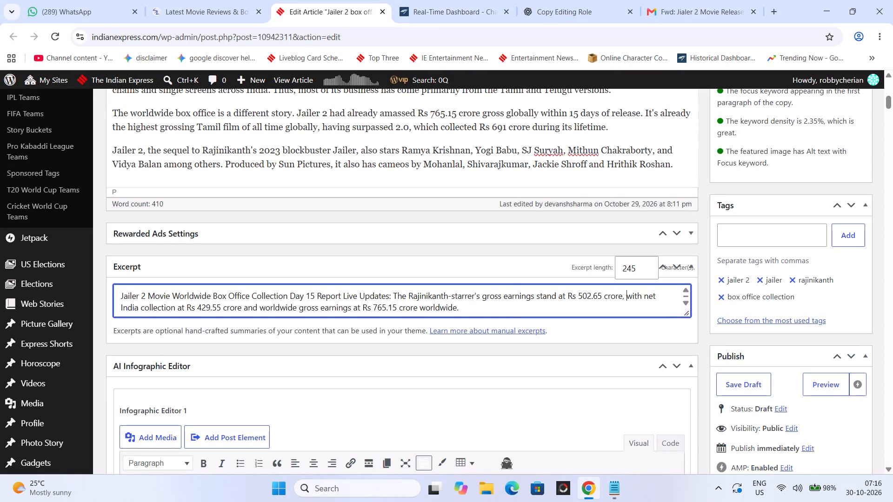
pyautogui.press('Down')
pyautogui.press('Left')
pyautogui.press('BackSpace')
pyautogui.press('BackSpace')
pyautogui.press('BackSpace')
pyautogui.press('BackSpace')
pyautogui.press('BackSpace')
pyautogui.press('BackSpace')
pyautogui.press('BackSpace')
pyautogui.press('BackSpace')
pyautogui.press('BackSpace')
pyautogui.press('BackSpace')
# Delete the word "worldwide" after "Rs 765.15 crore" at the end of the article's opening paragraph.
pyautogui.scroll(13, 486, 322)
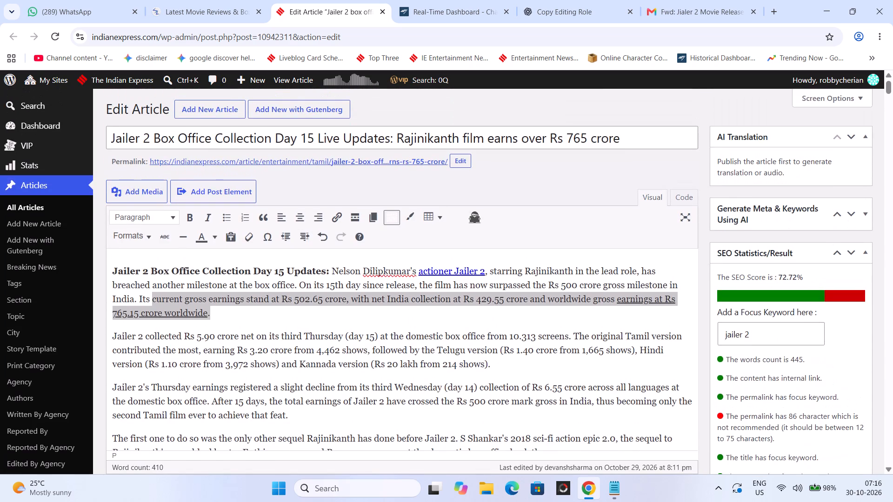
pyautogui.click(155, 307)
pyautogui.moveTo(162, 314); pyautogui.dragTo(197, 311)
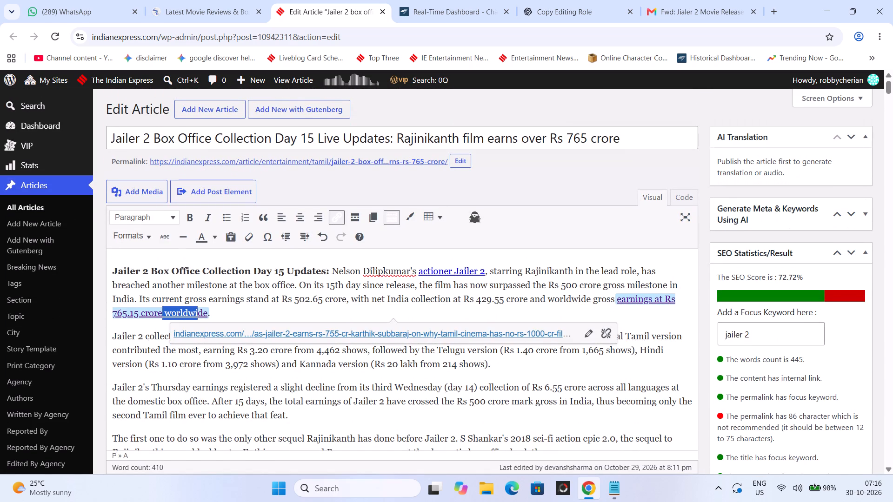
pyautogui.moveTo(197, 311); pyautogui.dragTo(208, 311)
pyautogui.press('BackSpace')
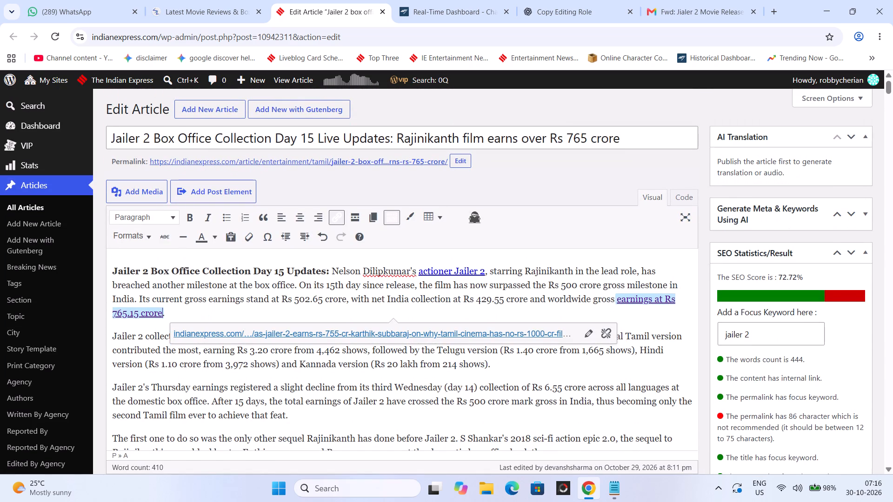
pyautogui.scroll(-8, 210, 311)
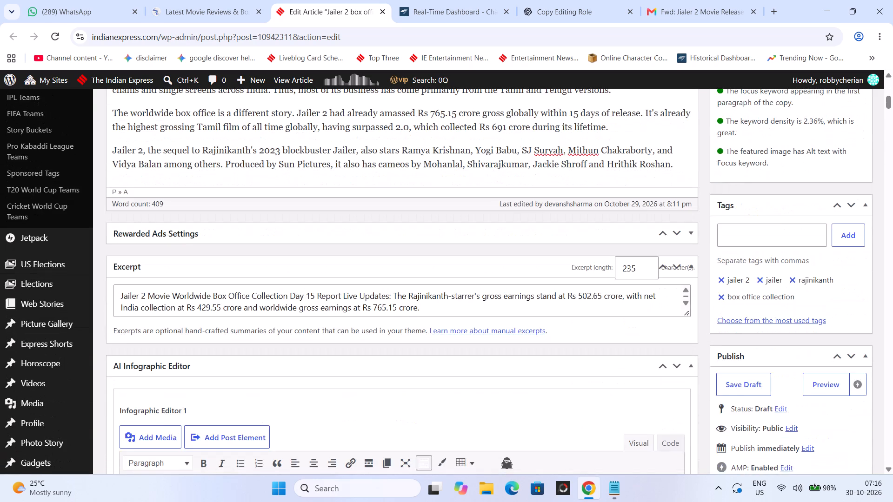
pyautogui.scroll(-1, 210, 312)
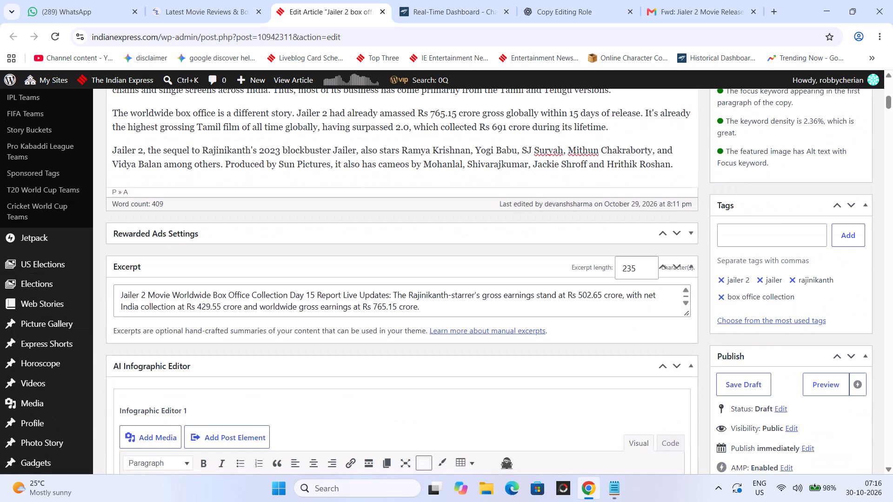
pyautogui.scroll(-16, 210, 312)
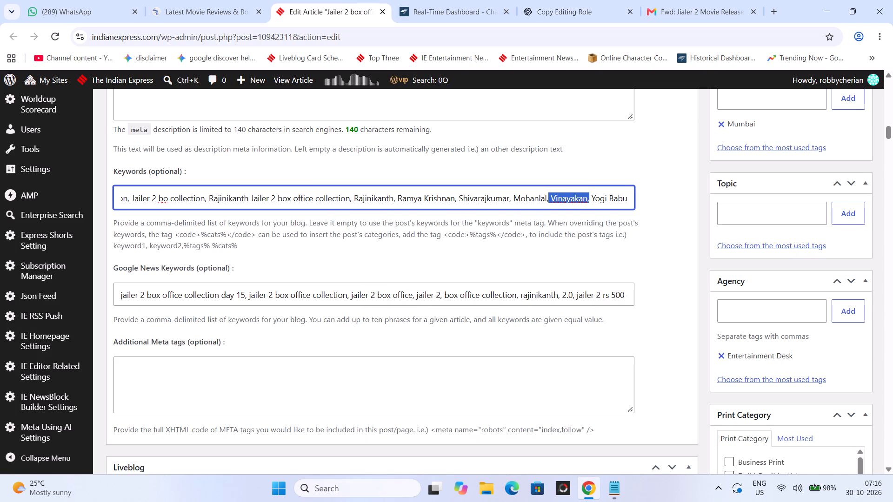
# Remove Vinayakan, Ramya Krishnan, Shivarajkumar, Mohanlal, Yogi Babu and the leftover trailing comma from the meta Keywords, ending the list at Rajinikanth.
pyautogui.press('BackSpace')
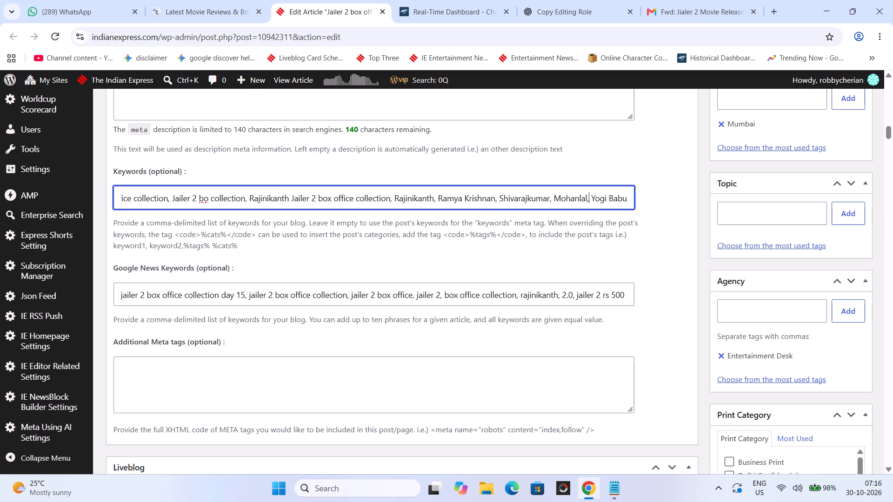
pyautogui.moveTo(435, 198); pyautogui.dragTo(804, 198)
pyautogui.press('BackSpace')
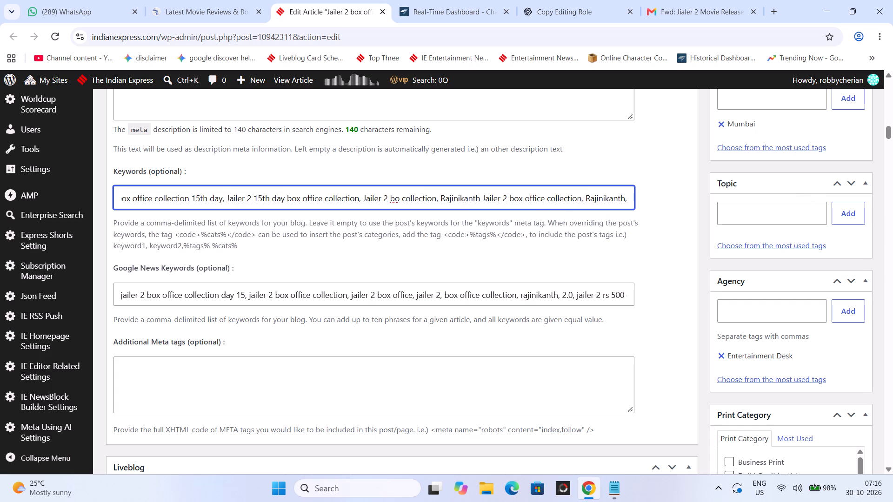
pyautogui.press('BackSpace')
# Replace the Google News keywords with a copy of the full meta keywords list.
pyautogui.hotkey('ctrl', 'a')
pyautogui.hotkey('ctrl', 'c')
pyautogui.press('Tab')
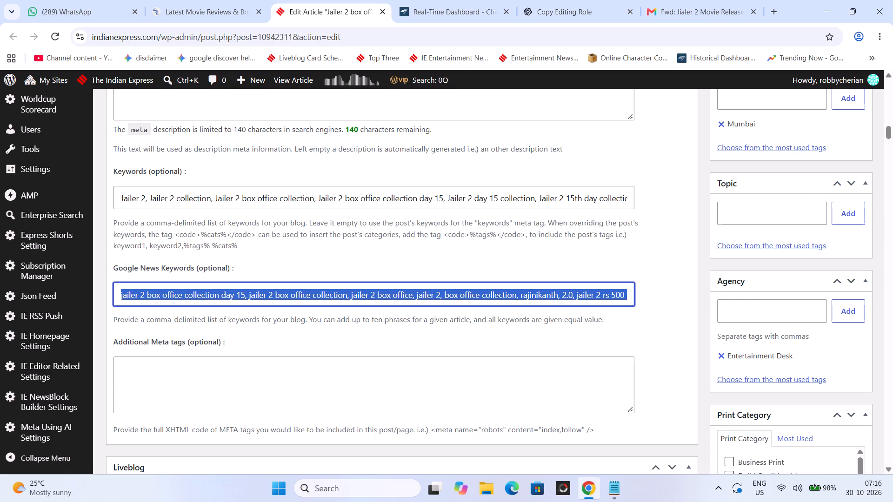
pyautogui.hotkey('ctrl', 'v')
# Enable the liveblog on this post.
pyautogui.scroll(-5, 315, 340)
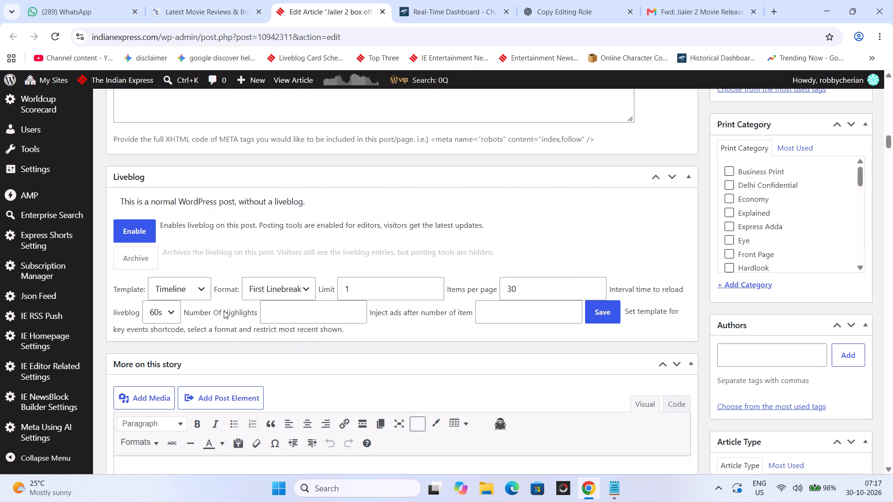
pyautogui.click(123, 235)
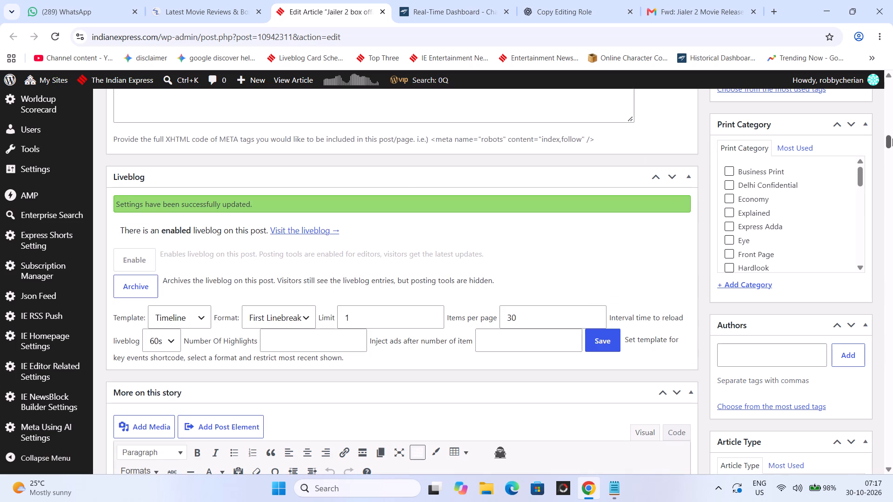
# Replace the homepage alternate heading with a copy of the article's title.
pyautogui.moveTo(889, 144); pyautogui.dragTo(889, 132)
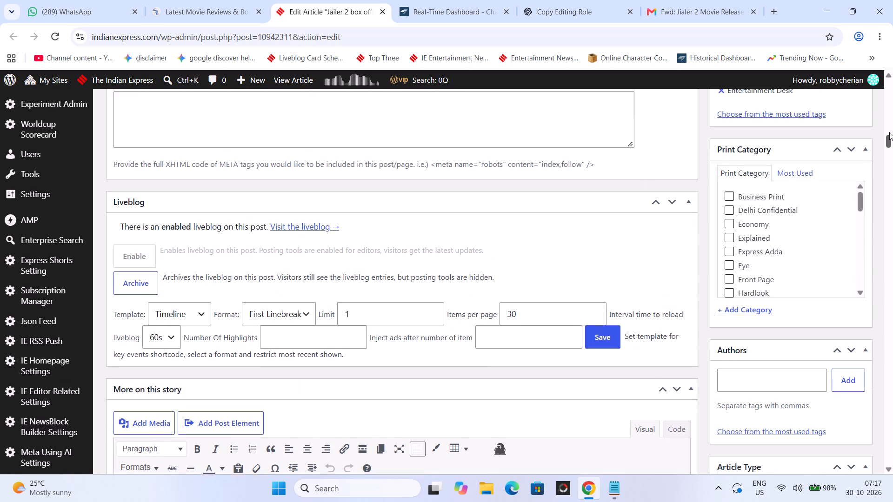
pyautogui.moveTo(889, 132); pyautogui.dragTo(892, 74)
pyautogui.tripleClick(594, 136)
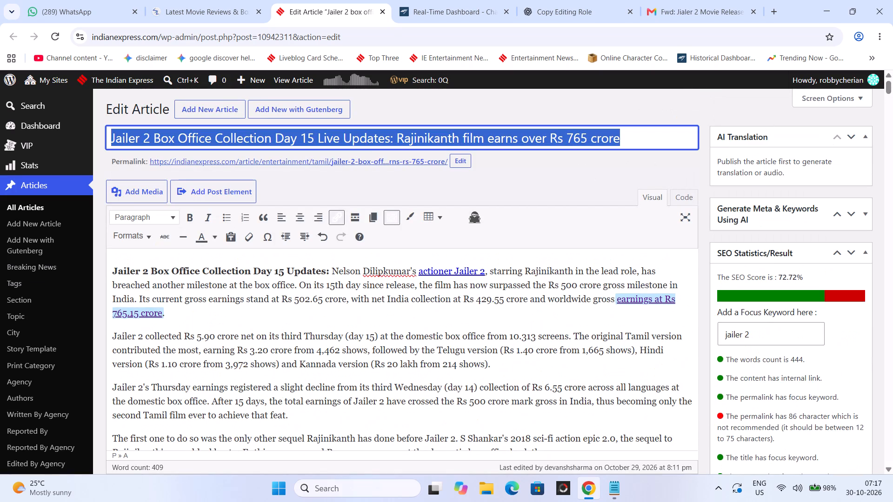
pyautogui.hotkey('ctrl', 'c')
pyautogui.moveTo(891, 86); pyautogui.dragTo(892, 272)
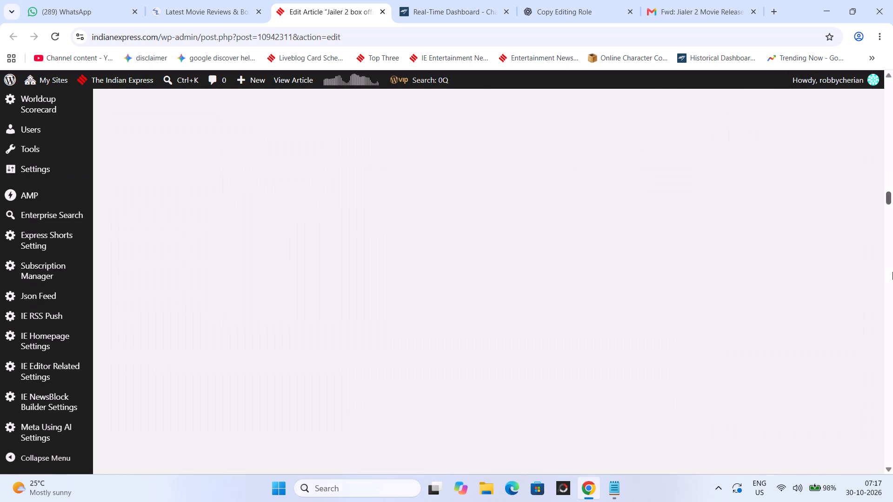
pyautogui.moveTo(892, 272); pyautogui.dragTo(892, 501)
pyautogui.scroll(2, 310, 296)
pyautogui.tripleClick(260, 225)
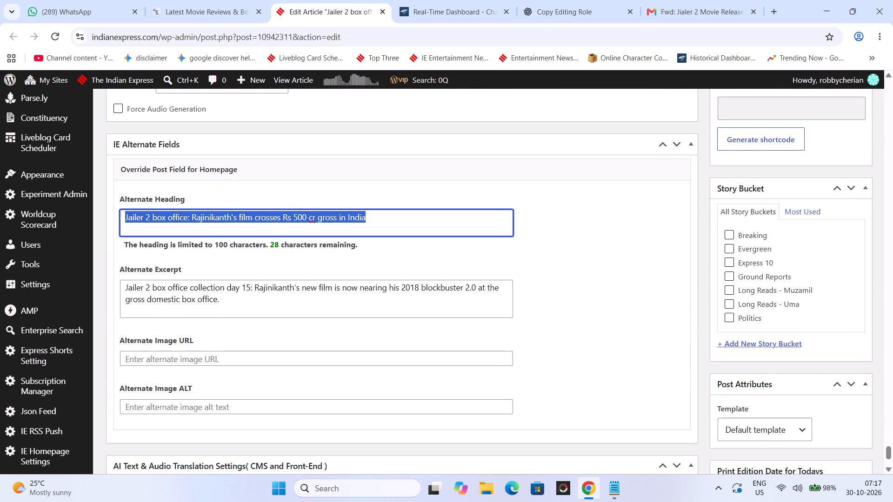
pyautogui.hotkey('ctrl', 'v')
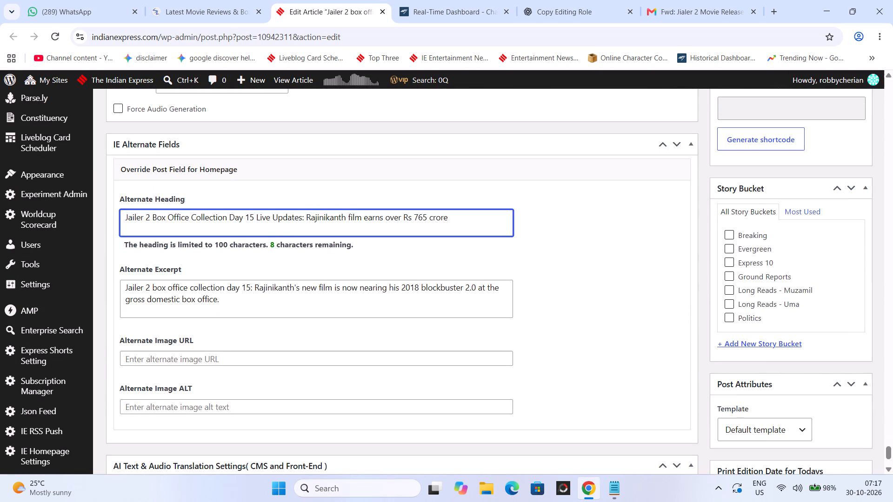
# Rework the alternate heading to read "Rajinikanth Jailer 2 film earns over Rs 765 crore", dropping the Day 15 Live Updates lead-in.
pyautogui.moveTo(149, 217); pyautogui.dragTo(111, 217)
pyautogui.hotkey('ctrl', 'x')
pyautogui.click(325, 221)
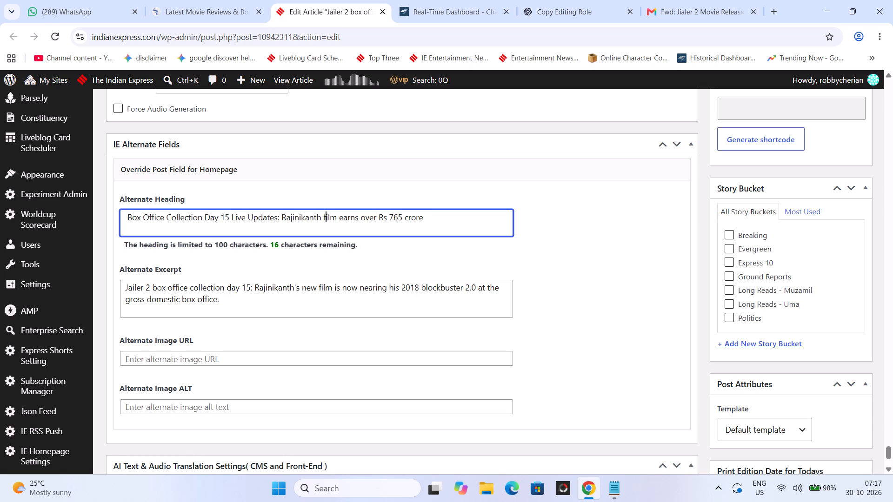
pyautogui.click(323, 221)
pyautogui.hotkey('ctrl', 'v')
pyautogui.press('space')
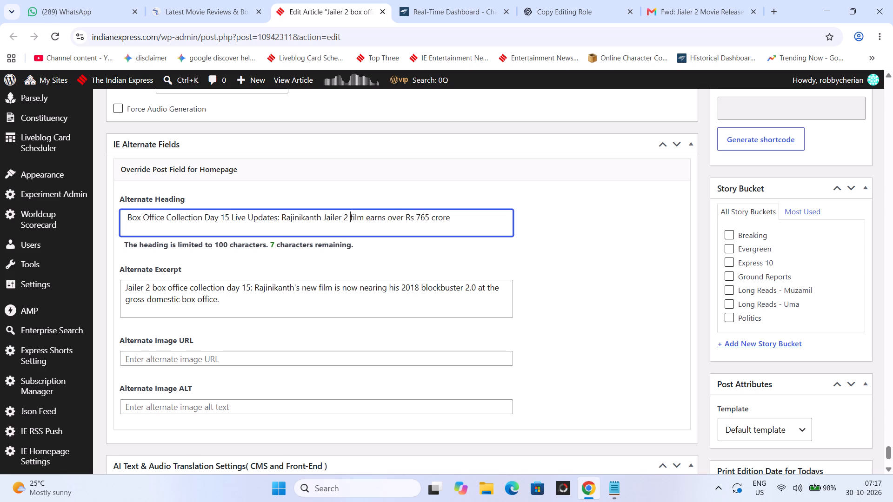
pyautogui.moveTo(283, 220); pyautogui.dragTo(112, 211)
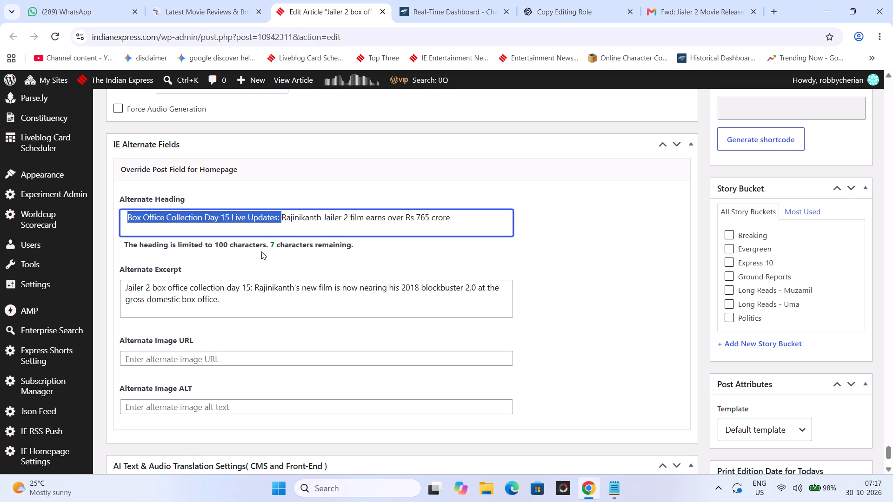
pyautogui.press('BackSpace')
# Clear the alternate excerpt text.
pyautogui.tripleClick(291, 293)
pyautogui.press('BackSpace')
# Remove the article's 1600x900 featured image.
pyautogui.tripleClick(892, 174)
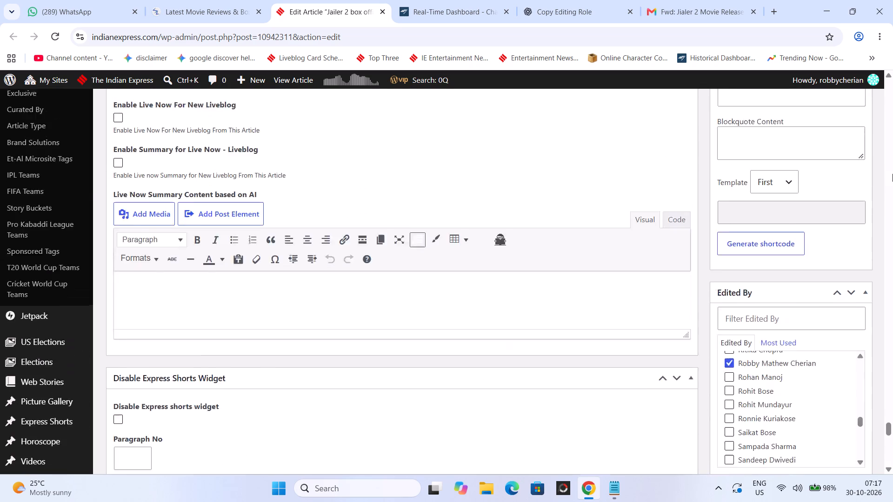
pyautogui.doubleClick(892, 174)
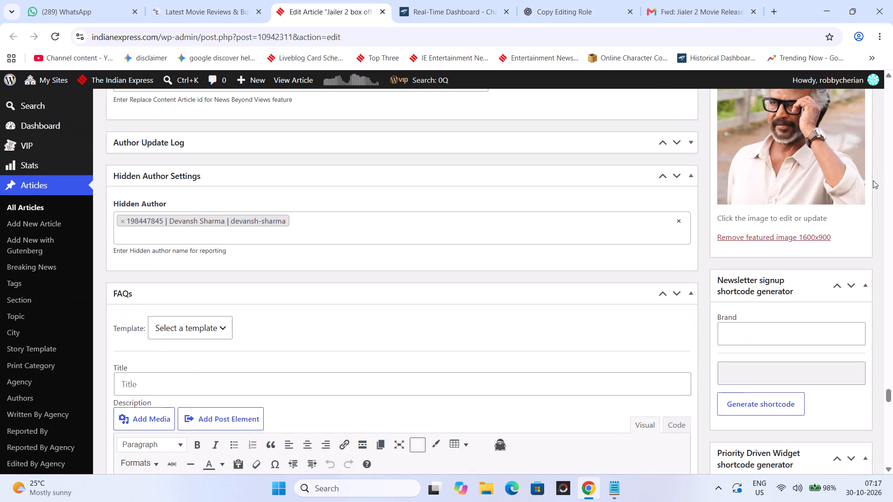
pyautogui.click(786, 240)
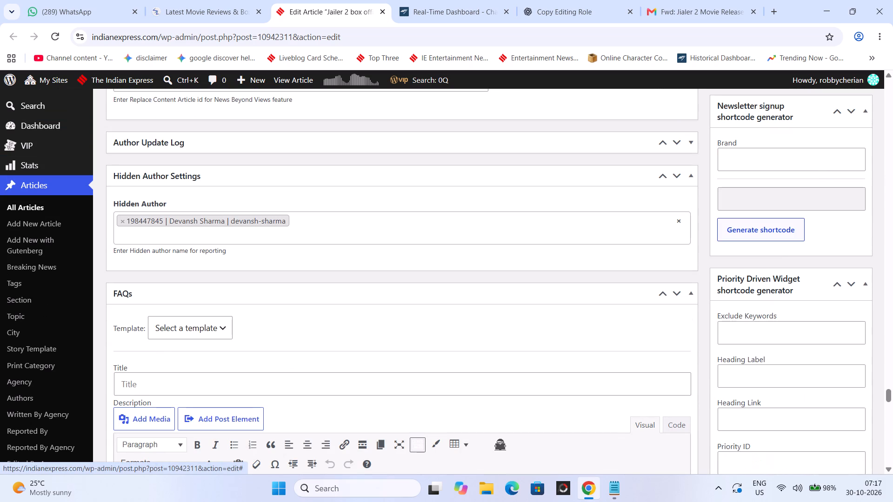
# Save the article as a draft.
pyautogui.click(892, 126)
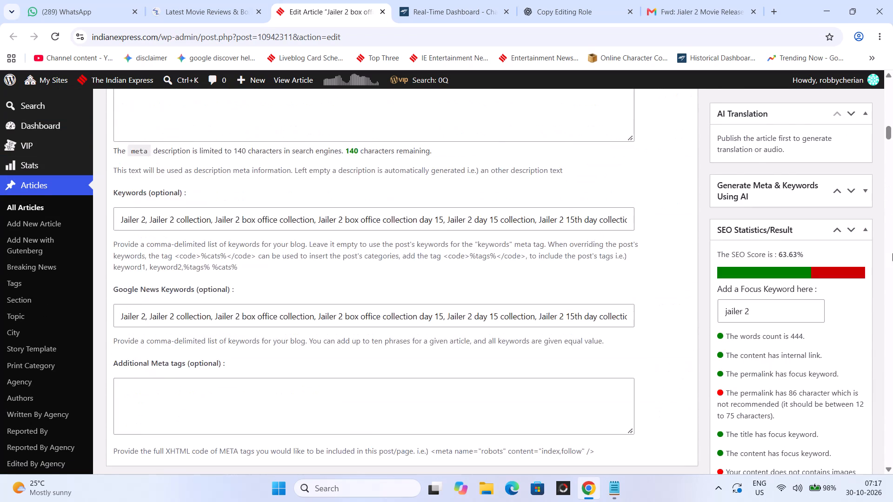
pyautogui.click(892, 327)
pyautogui.scroll(-3, 696, 438)
pyautogui.click(737, 301)
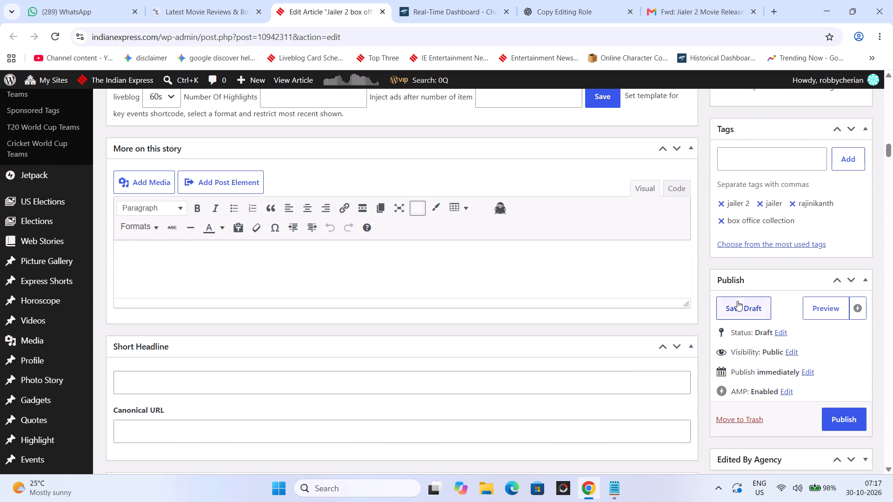
# Bring the downloaded still HVtT6FUakAAwK7- of the man standing in a room into the PhotoScape X editor.
pyautogui.click(567, 501)
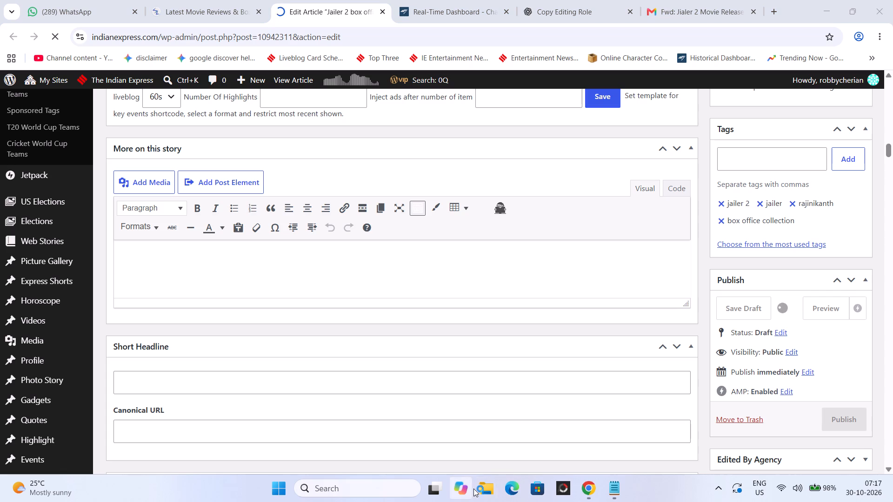
pyautogui.click(484, 488)
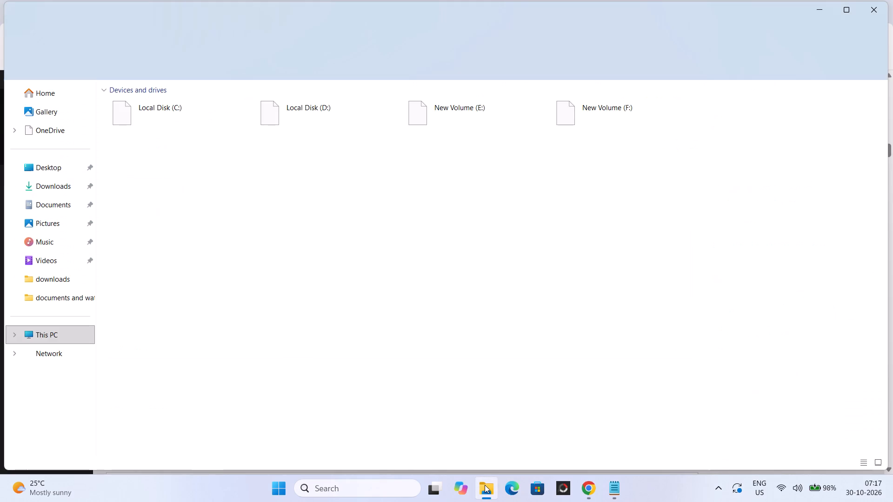
pyautogui.click(57, 181)
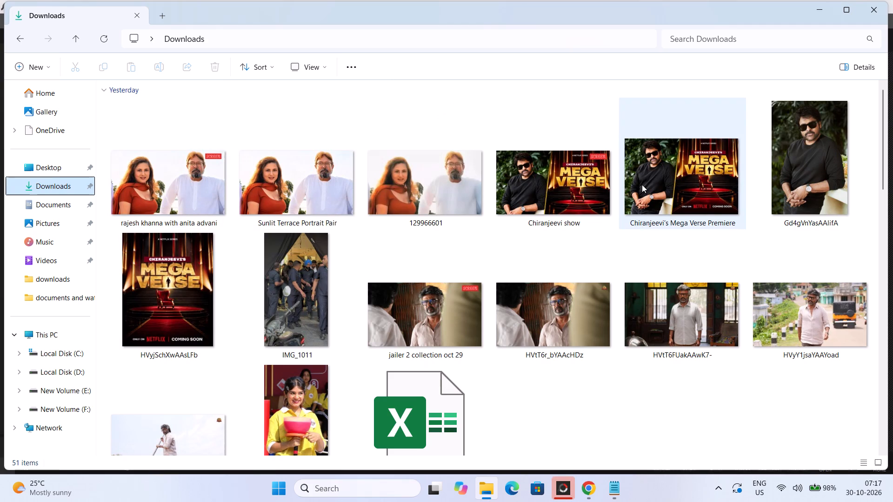
pyautogui.moveTo(715, 296); pyautogui.dragTo(602, 433)
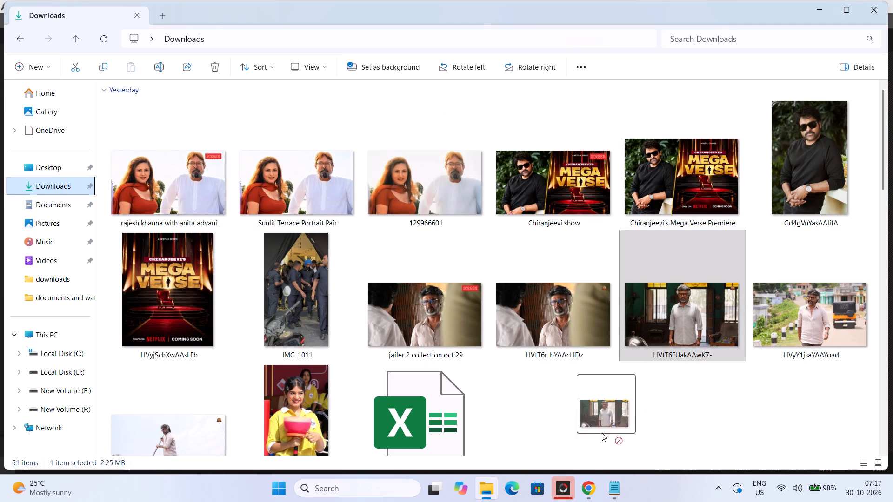
pyautogui.moveTo(602, 433); pyautogui.dragTo(490, 295)
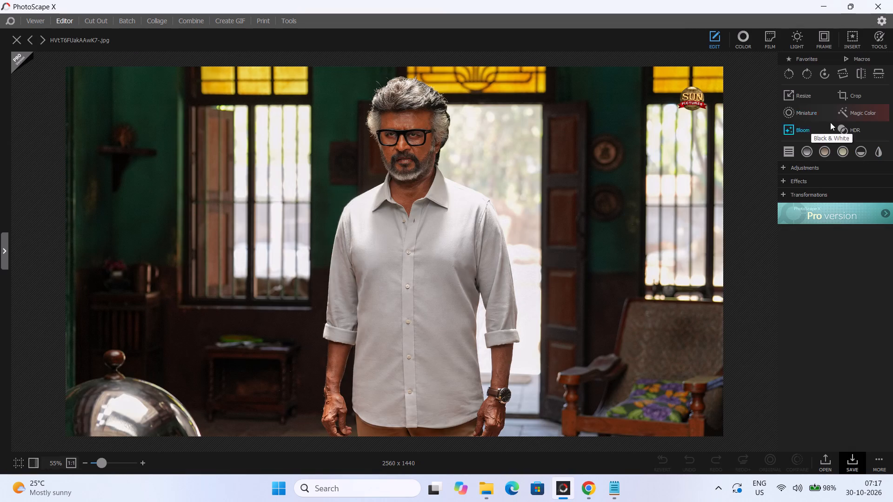
# Resize the photo to a width of 1600 px with the aspect ratio preserved.
pyautogui.click(811, 95)
pyautogui.moveTo(836, 128); pyautogui.dragTo(809, 127)
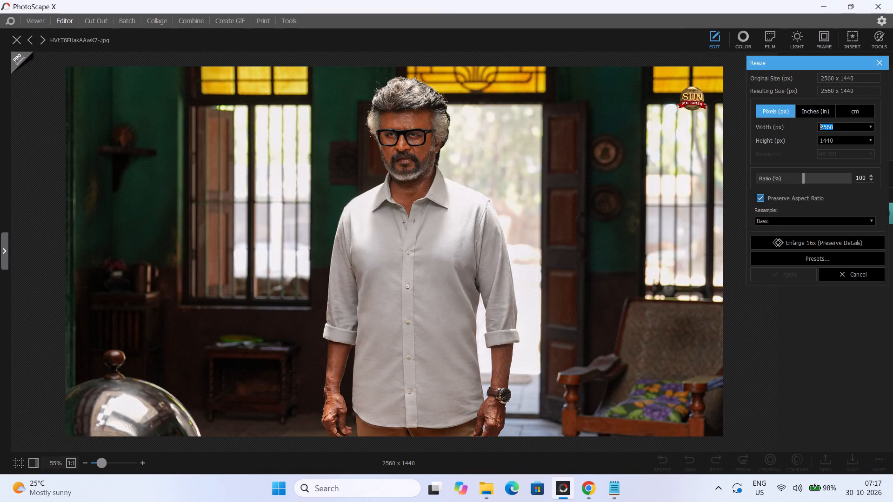
pyautogui.moveTo(809, 127); pyautogui.dragTo(805, 127)
pyautogui.write('160')
pyautogui.press('0')
pyautogui.click(801, 271)
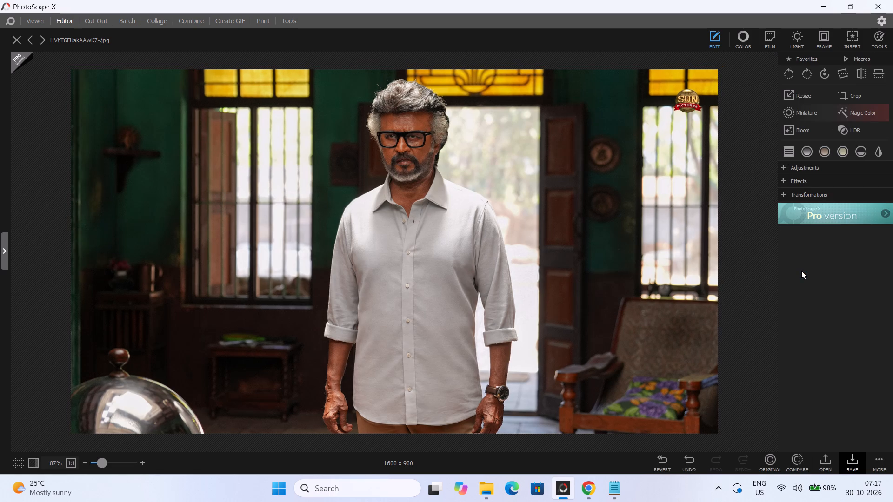
# Crop the photo to a custom size of 1600 x 900 px.
pyautogui.click(848, 91)
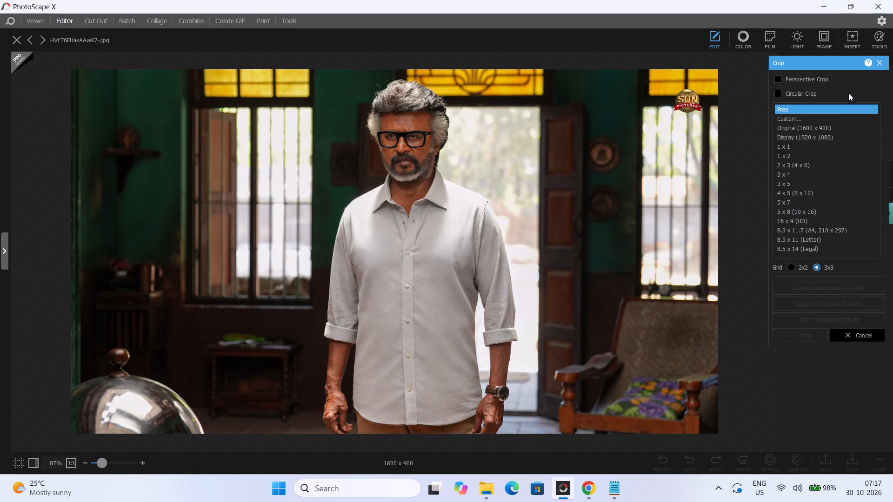
pyautogui.click(833, 116)
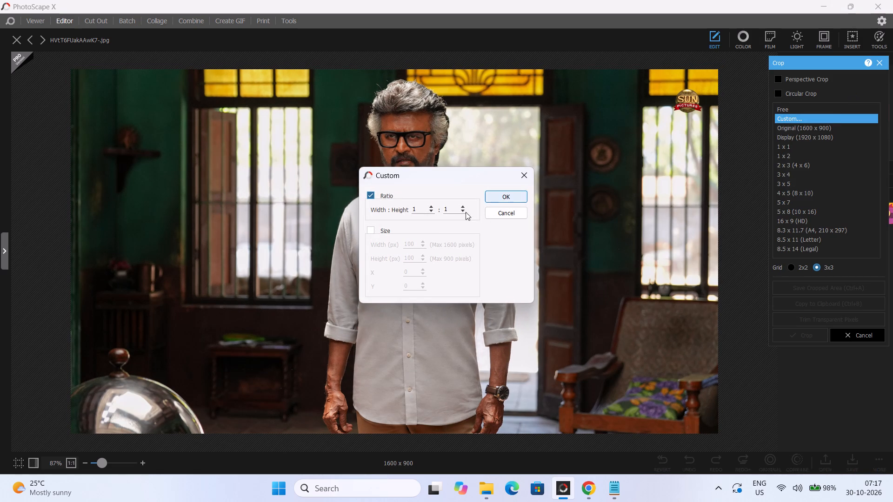
pyautogui.click(384, 232)
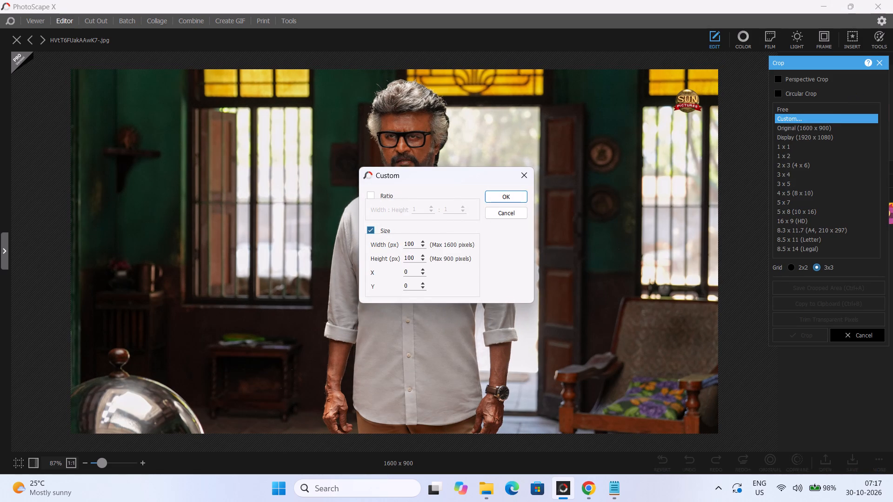
pyautogui.moveTo(417, 246); pyautogui.dragTo(393, 251)
pyautogui.write('16')
pyautogui.press('0')
pyautogui.press('0')
pyautogui.click(414, 264)
pyautogui.moveTo(414, 259); pyautogui.dragTo(348, 259)
pyautogui.write('90')
pyautogui.press('0')
pyautogui.click(511, 194)
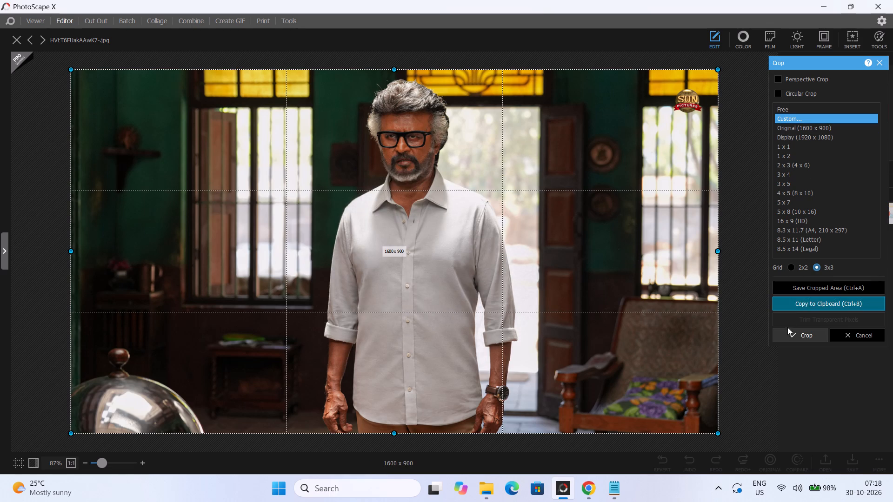
pyautogui.click(781, 337)
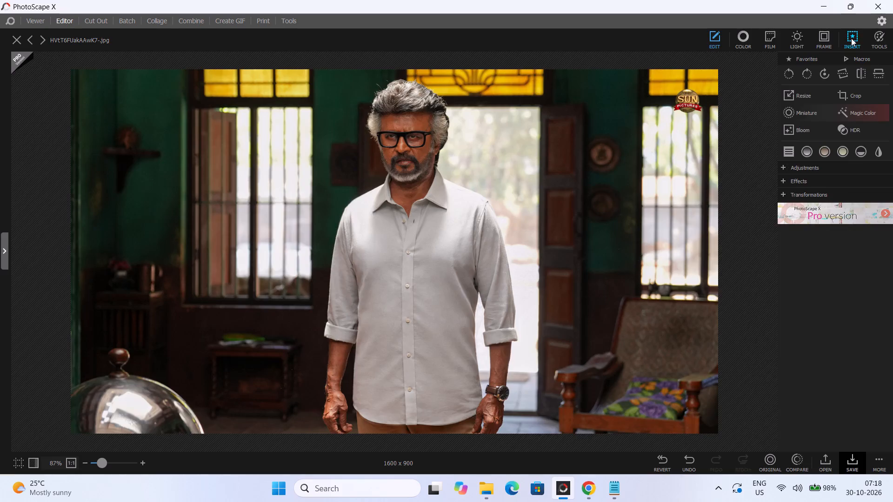
# Insert the SCREEN Logo image as an overlay and enlarge it from opposite corners to span the whole photo.
pyautogui.click(851, 38)
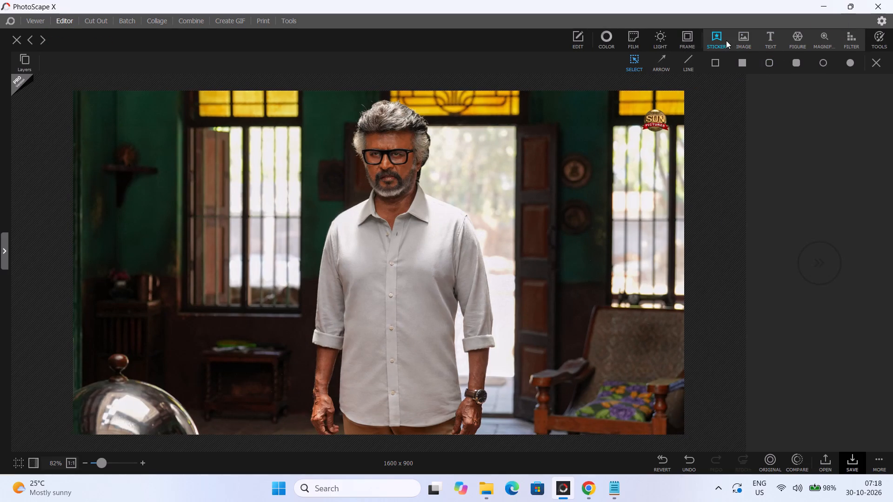
pyautogui.click(743, 39)
pyautogui.scroll(-3, 348, 182)
pyautogui.click(406, 110)
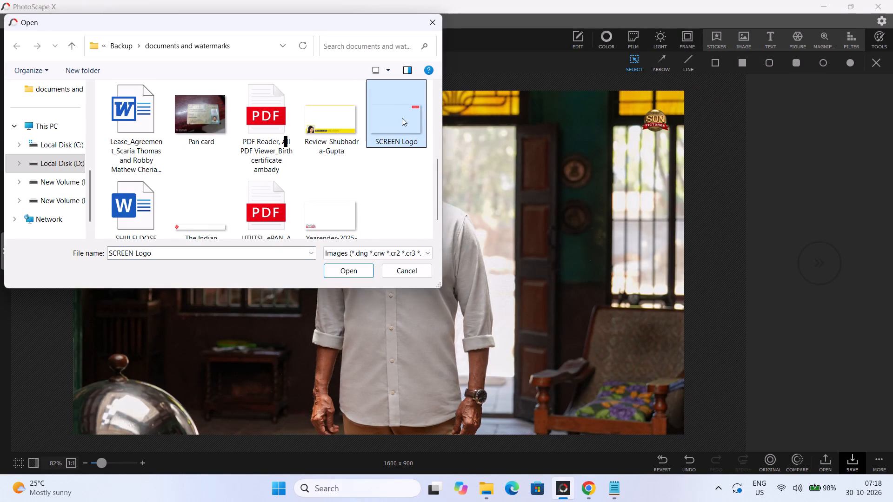
pyautogui.press('Return')
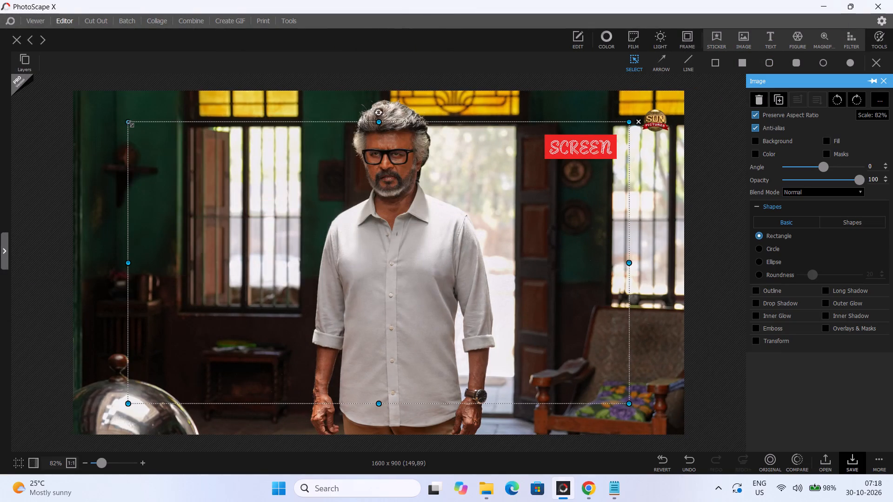
pyautogui.moveTo(131, 124); pyautogui.dragTo(75, 92)
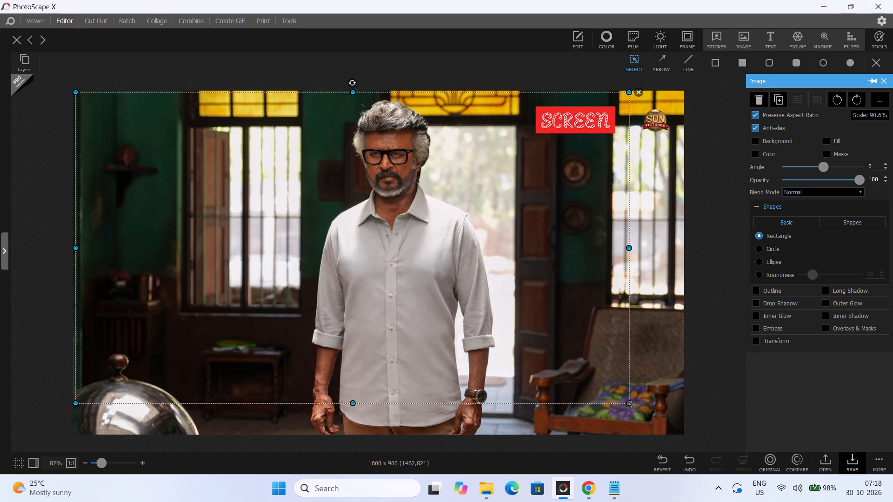
pyautogui.moveTo(632, 404); pyautogui.dragTo(684, 425)
pyautogui.click(726, 354)
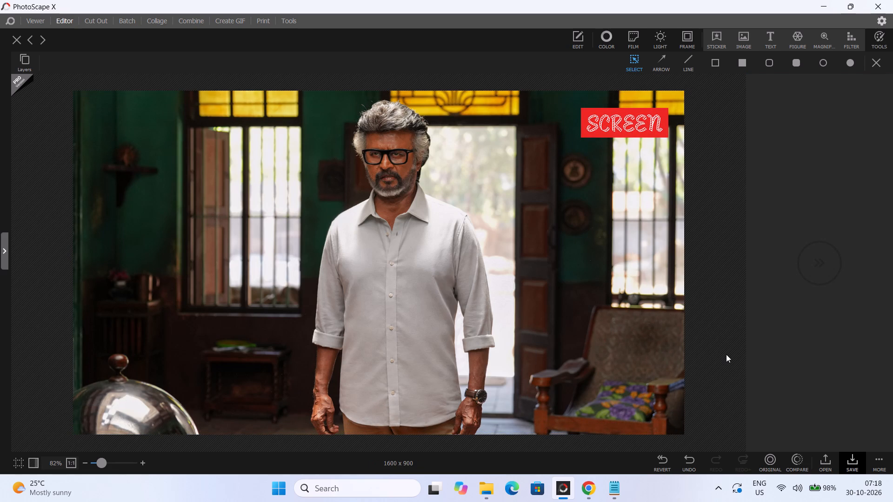
# Save the edited photo as a new JPEG named "jailer 2 day 15 collection" in Downloads.
pyautogui.click(860, 463)
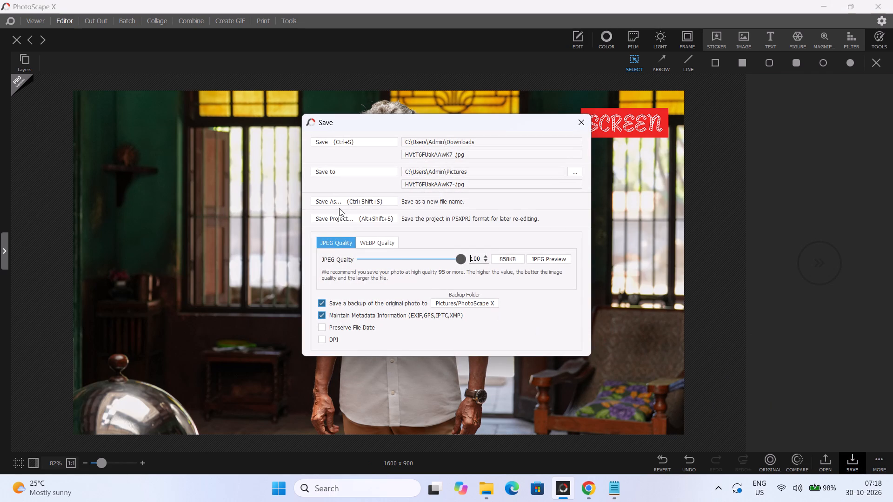
pyautogui.click(332, 203)
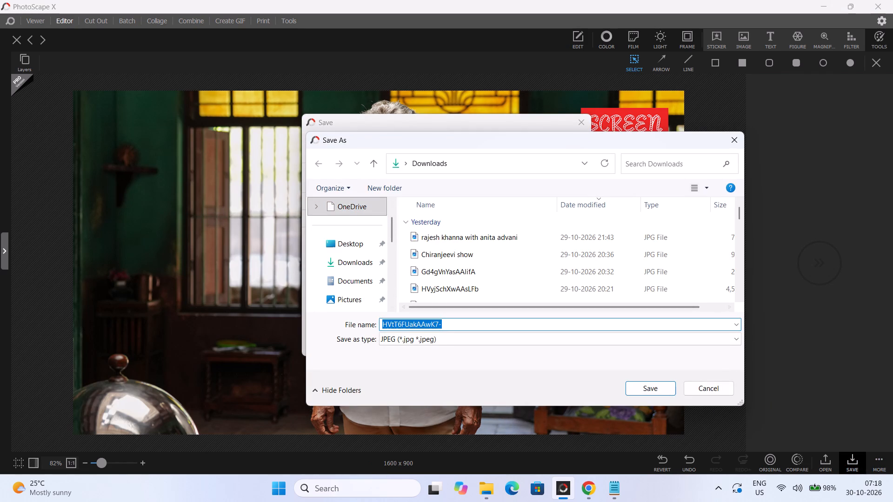
pyautogui.write('jailer 2 day 15 collection')
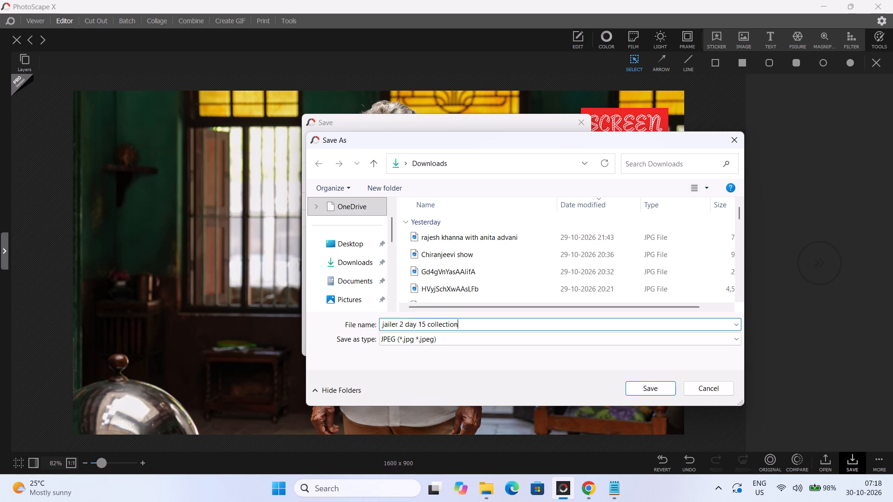
pyautogui.press('Return')
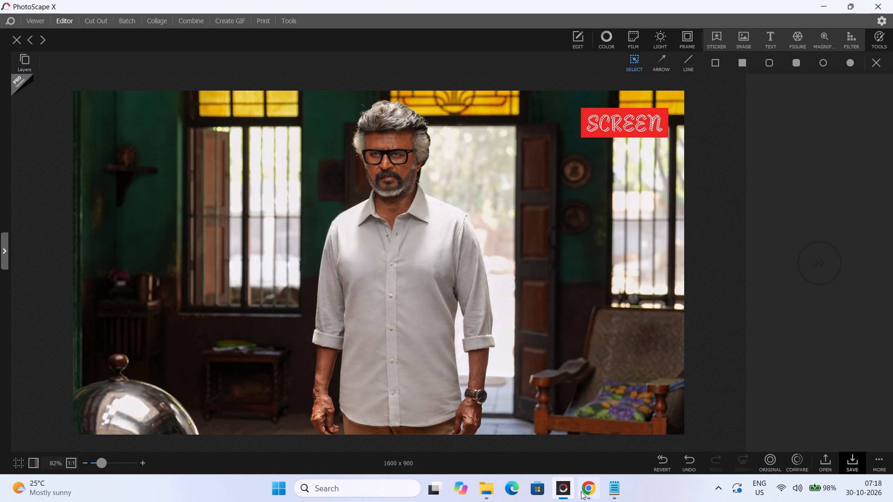
# Switch to the article in Chrome and copy the bold lead-in "Jailer 2 Box Office Collection Day 15 Updates:" from the body.
pyautogui.click(581, 491)
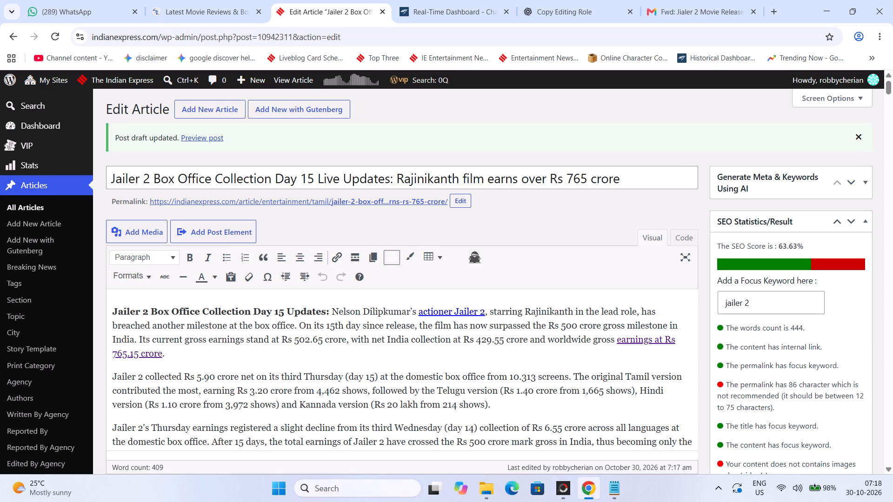
pyautogui.moveTo(332, 308); pyautogui.dragTo(107, 303)
pyautogui.hotkey('ctrl', 'c')
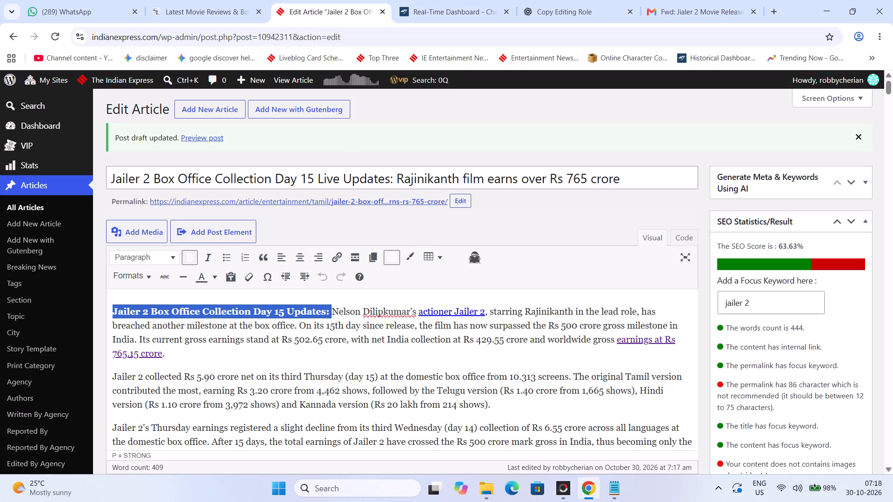
# Upload "jailer 2 day 15 collection" from Downloads for the article's 1600x900 featured image.
pyautogui.click(892, 311)
pyautogui.click(892, 280)
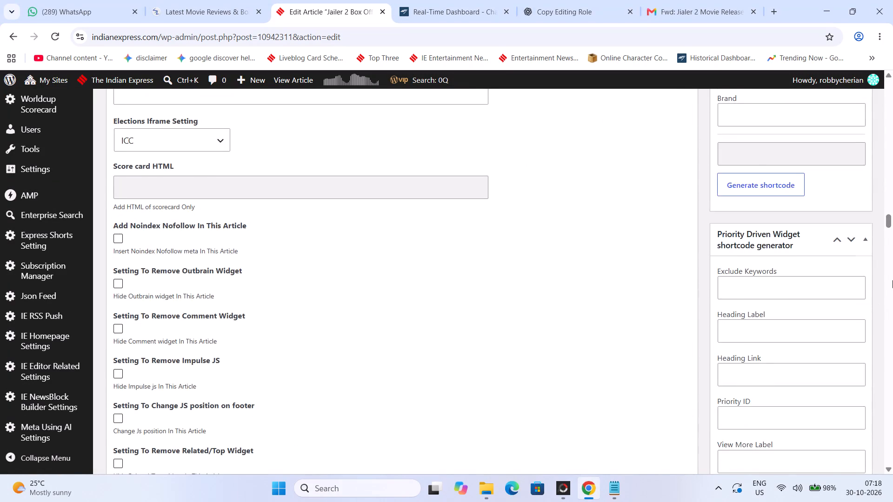
pyautogui.click(892, 280)
pyautogui.click(892, 280)
pyautogui.scroll(3, 880, 265)
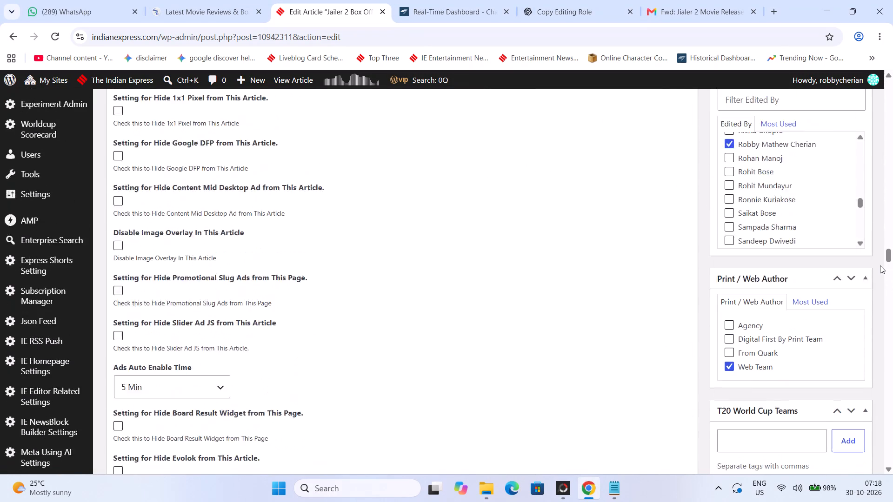
pyautogui.scroll(18, 880, 265)
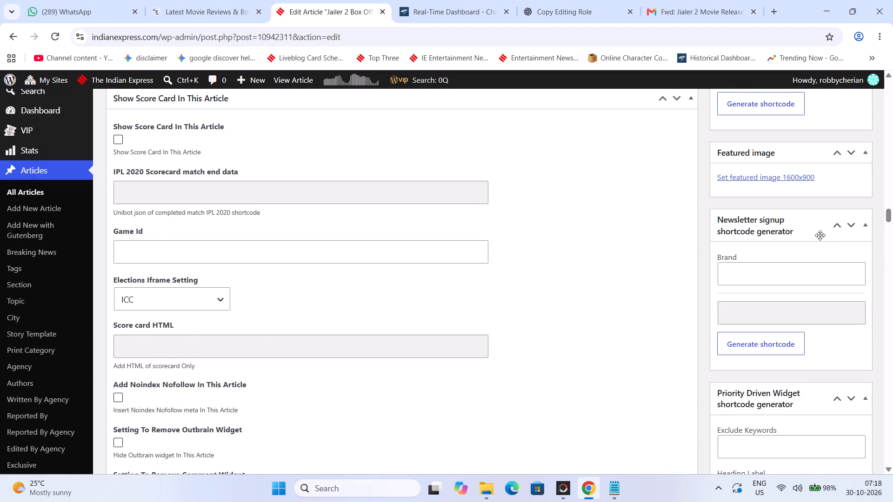
pyautogui.click(760, 177)
pyautogui.click(42, 127)
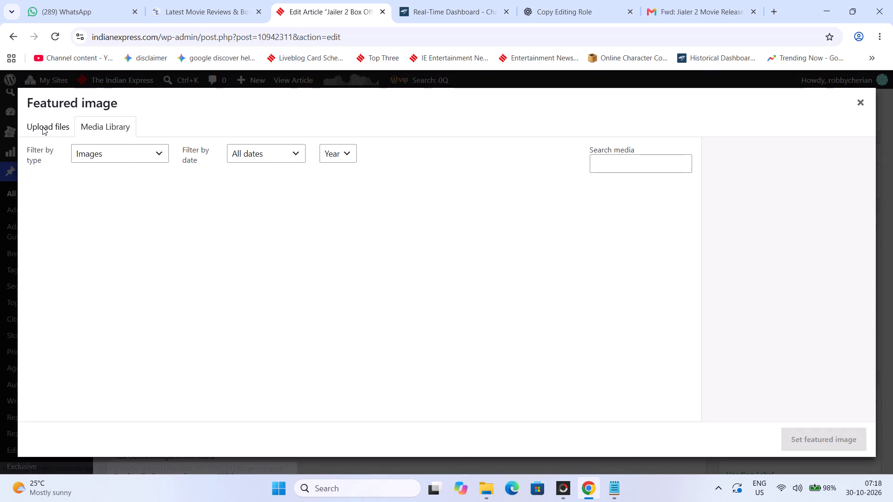
pyautogui.click(457, 295)
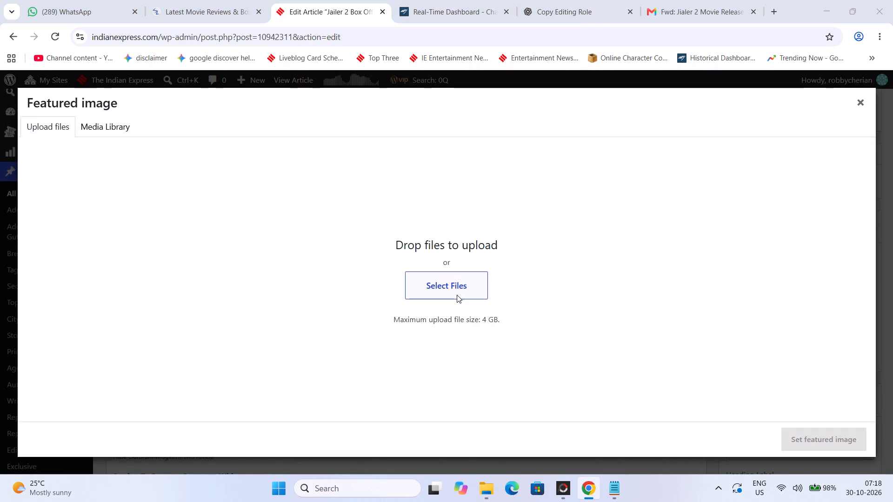
pyautogui.click(177, 164)
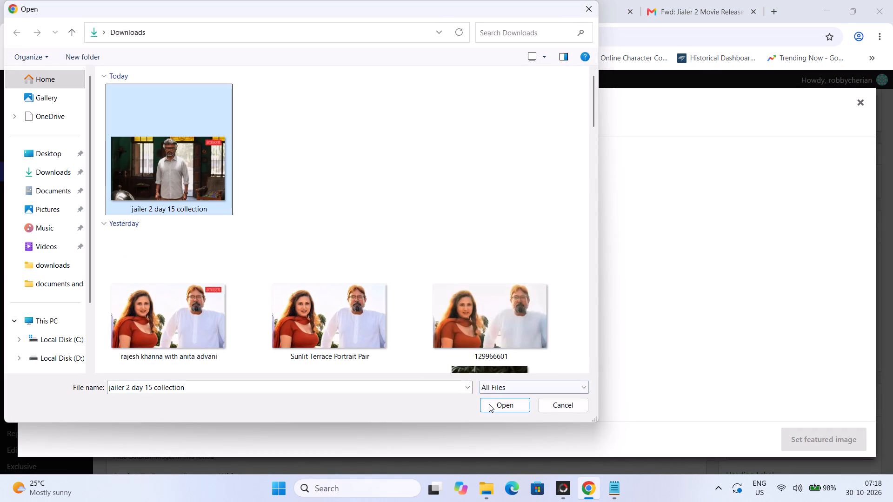
pyautogui.click(489, 404)
pyautogui.click(491, 125)
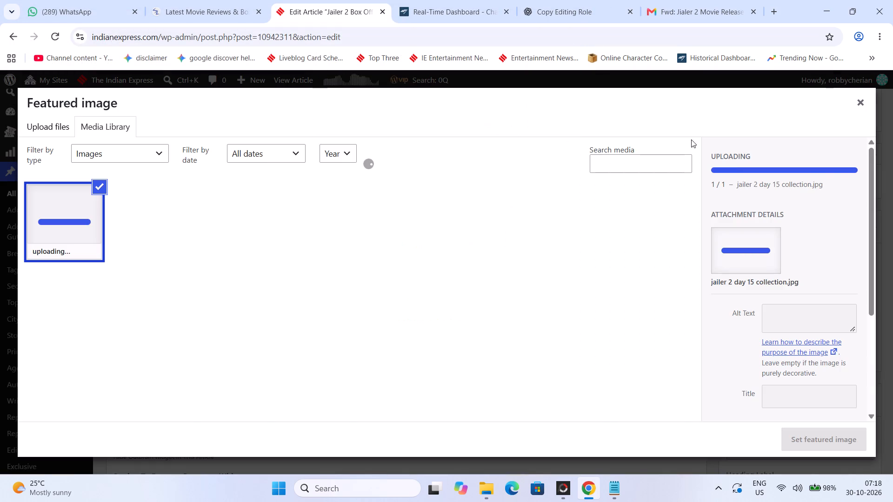
# Set the uploaded image's alt text to "Jailer 2 Box Office Collection Day 15 Updates", without the trailing colon.
pyautogui.scroll(-1, 841, 328)
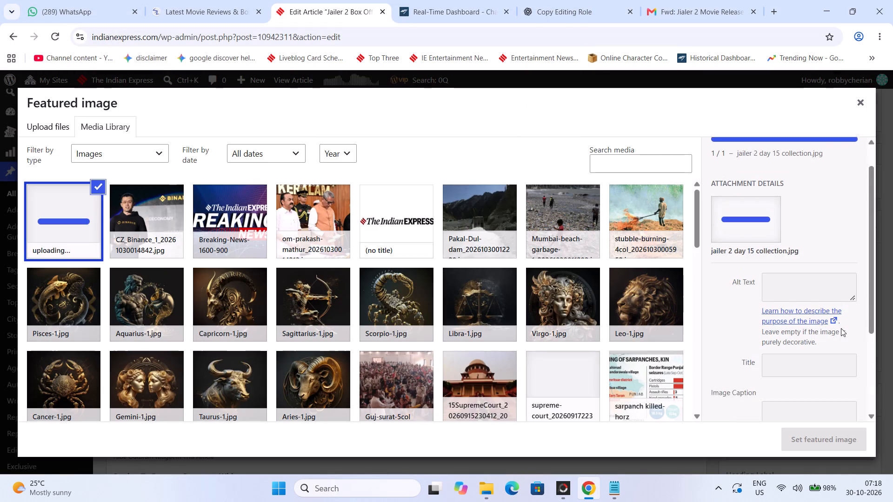
pyautogui.click(781, 260)
pyautogui.hotkey('ctrl', 'v')
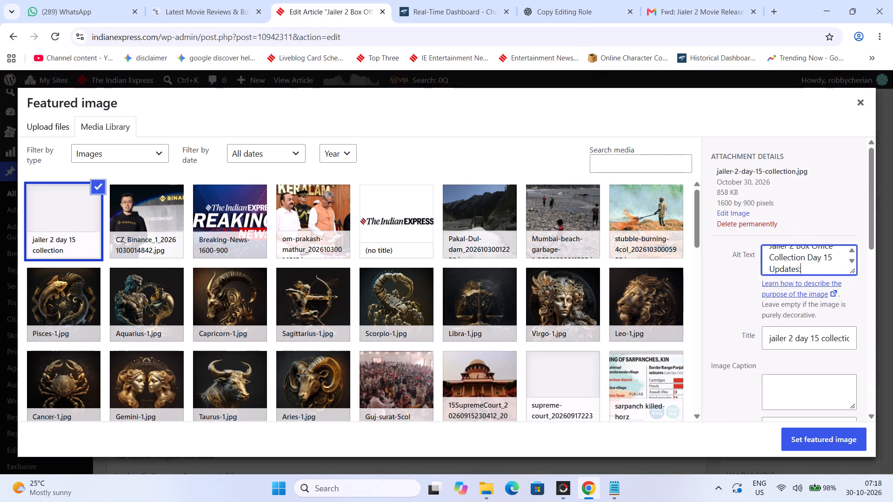
pyautogui.press('BackSpace')
# Caption the uploaded image "Jailer 2 Box Office Collection Day 15 Updates: Rajinikanth's Jailer 2 is now eyeing the Rs 800 crore mark.".
pyautogui.click(785, 402)
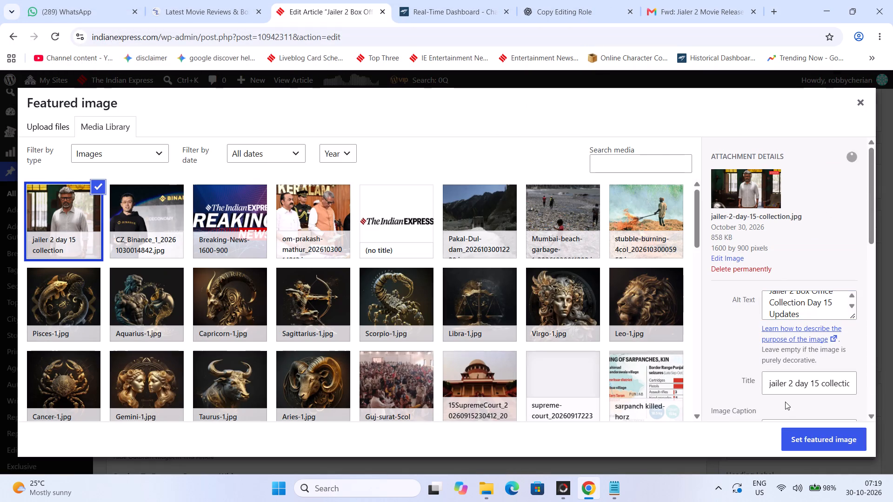
pyautogui.scroll(-2, 785, 402)
pyautogui.click(790, 303)
pyautogui.click(787, 315)
pyautogui.hotkey('ctrl', 'v')
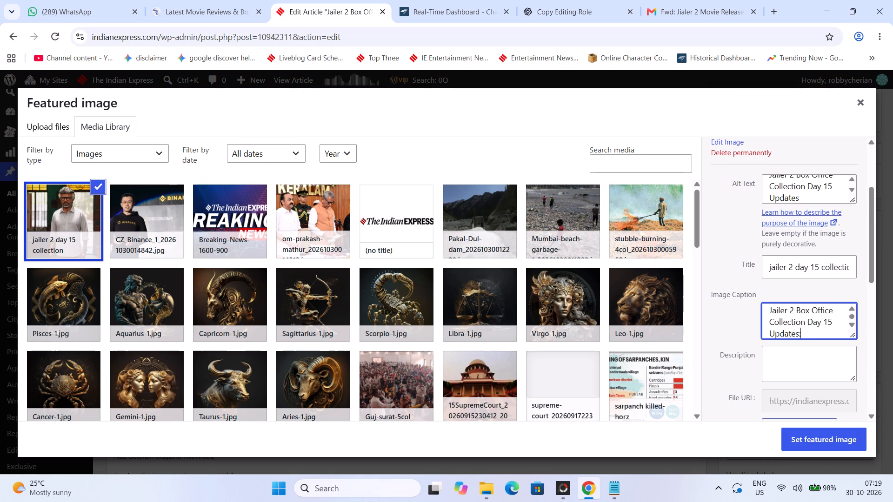
pyautogui.press('BackSpace')
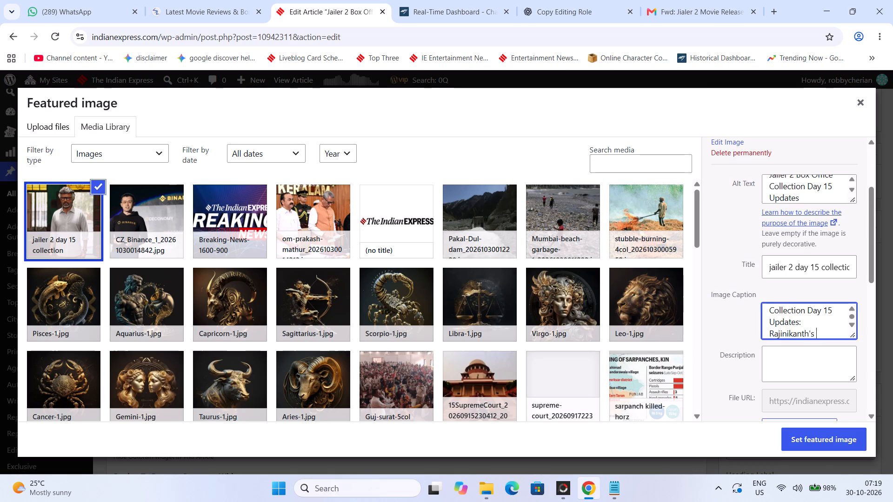
pyautogui.press('BackSpace')
pyautogui.press('BackSpace')
pyautogui.press('BackSpace')
pyautogui.press('BackSpace')
pyautogui.press('BackSpace')
pyautogui.press('BackSpace')
pyautogui.write('uke')
pyautogui.press('BackSpace')
pyautogui.press('BackSpace')
pyautogui.press('BackSpace')
pyautogui.write('iler 2 has e')
pyautogui.press('BackSpace')
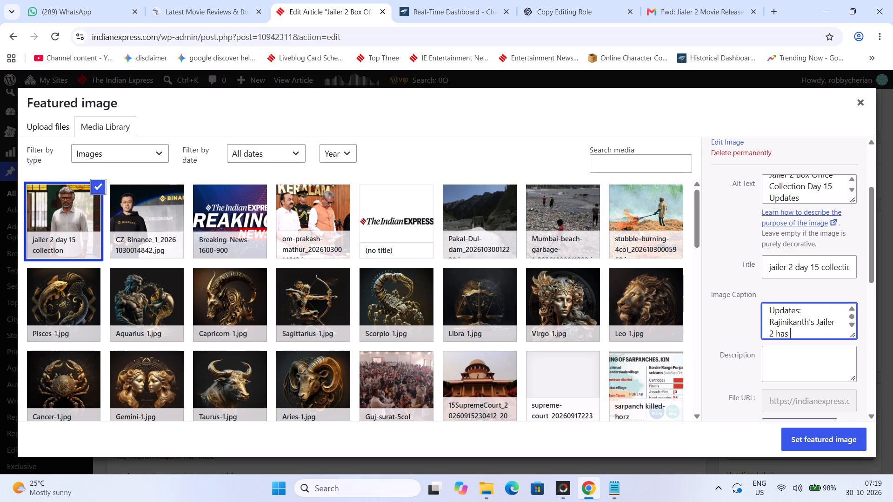
pyautogui.press('BackSpace')
pyautogui.press('BackSpace')
pyautogui.press('BackSpace')
pyautogui.press('BackSpace')
pyautogui.write('is nw')
pyautogui.press('space')
pyautogui.press('BackSpace')
pyautogui.press('BackSpace')
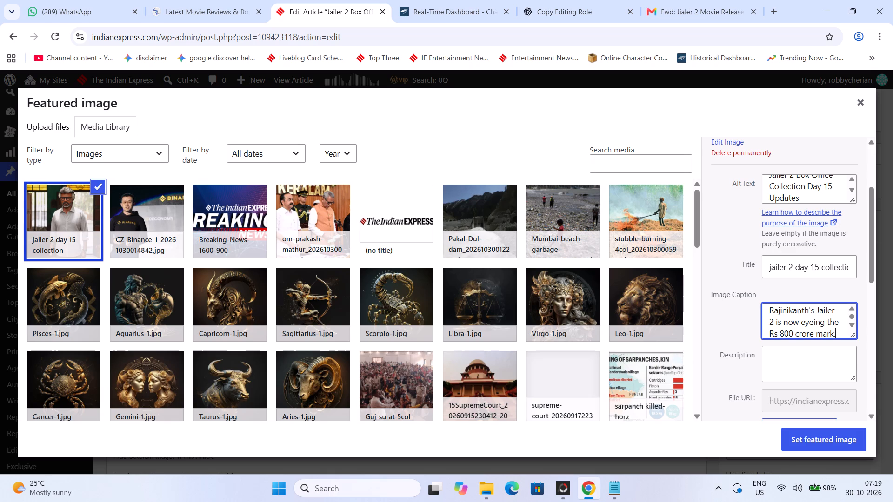
pyautogui.scroll(2, 802, 311)
pyautogui.scroll(-2, 802, 311)
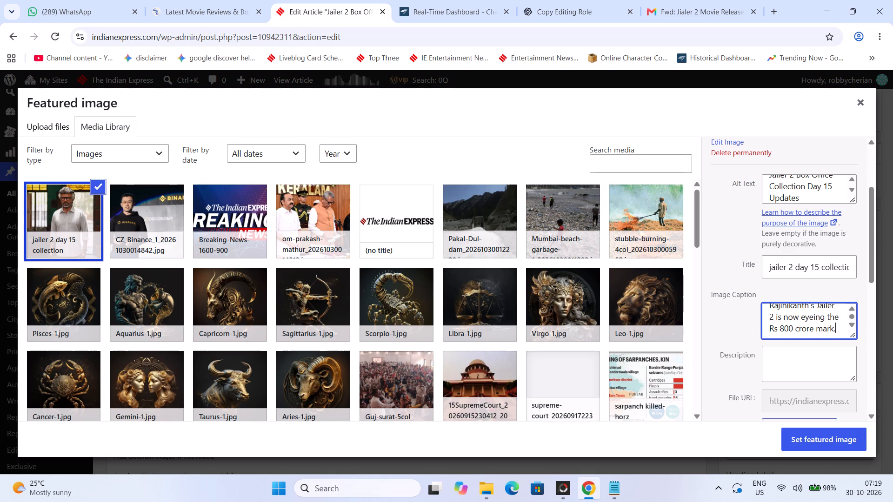
# Set the captioned "jailer 2 day 15 collection" image as the article's 1600x900 featured image.
pyautogui.click(798, 435)
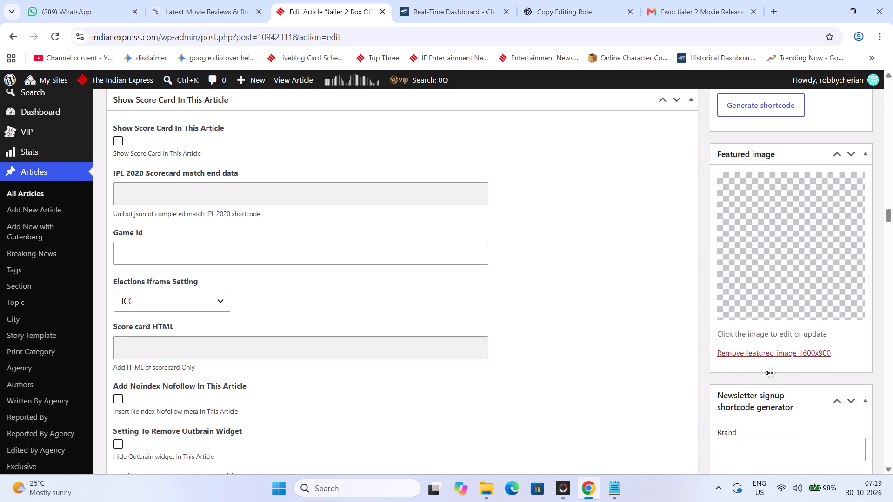
# Turn on Enable Live Now For New Liveblog in the article's settings.
pyautogui.moveTo(891, 217); pyautogui.dragTo(892, 443)
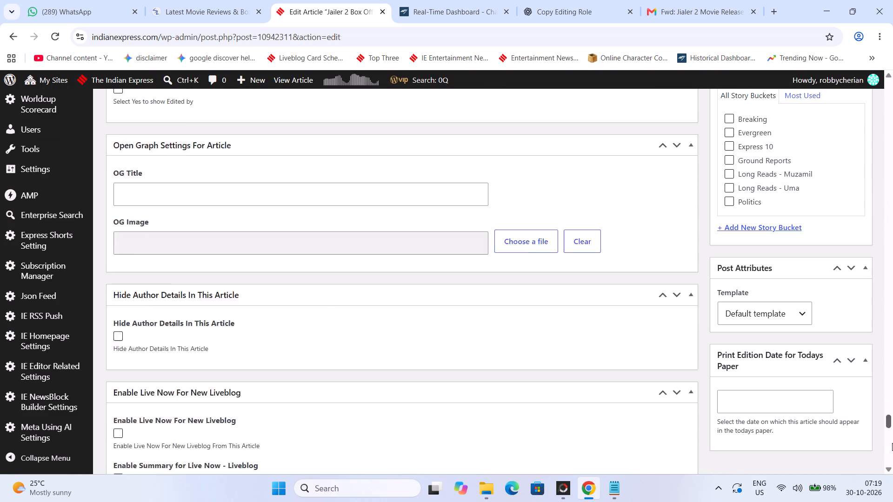
pyautogui.moveTo(892, 443); pyautogui.dragTo(892, 471)
pyautogui.scroll(4, 297, 308)
pyautogui.scroll(6, 229, 298)
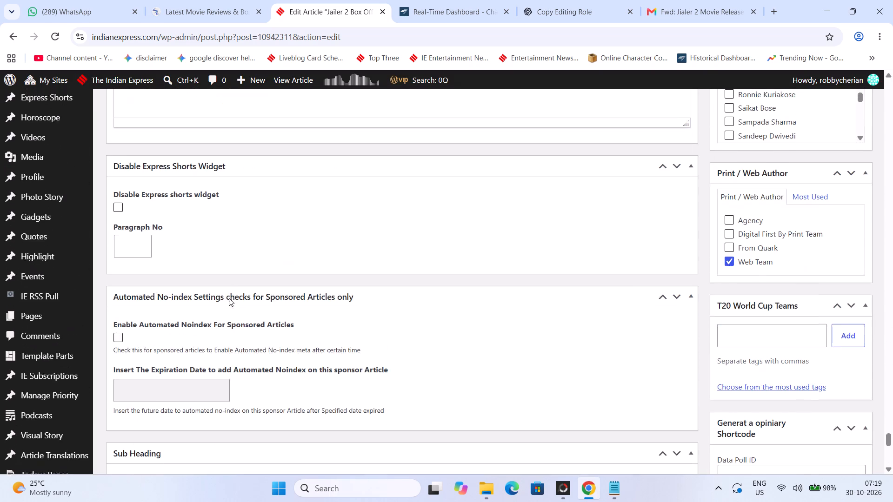
pyautogui.scroll(5, 229, 298)
pyautogui.click(120, 253)
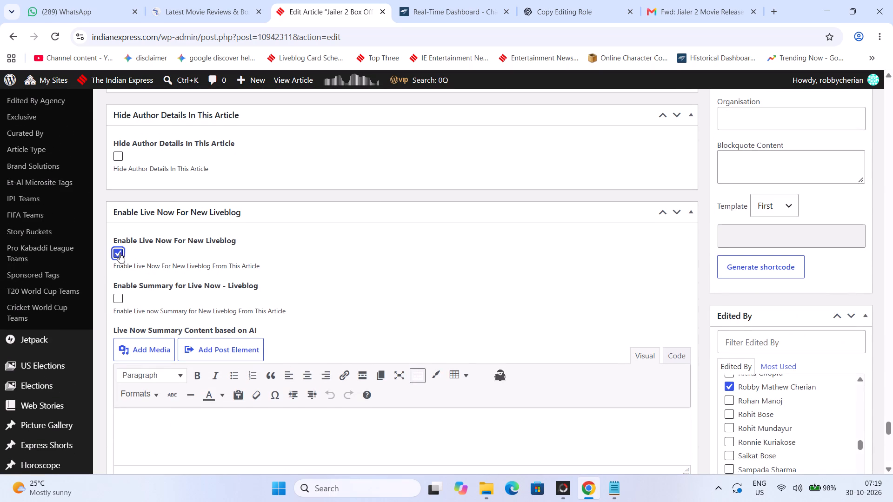
# Add the tags "rajinikanth" and "box office collection" to the article and save the draft.
pyautogui.moveTo(892, 131); pyautogui.dragTo(892, 75)
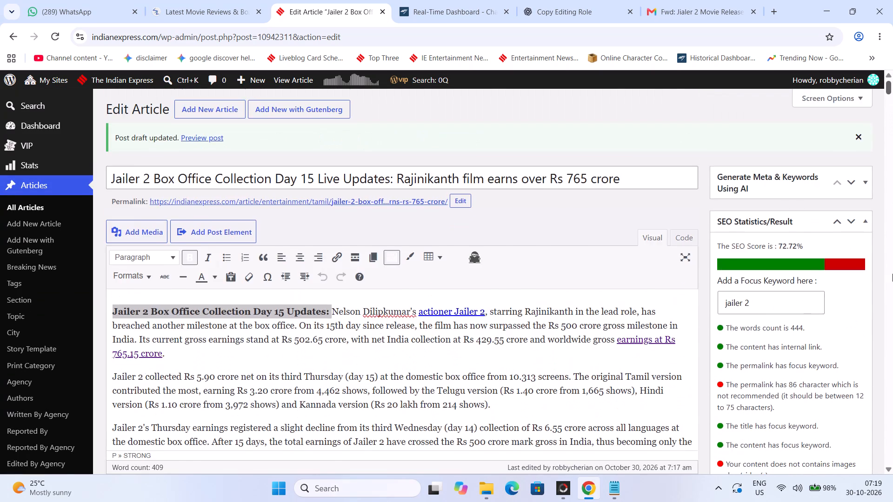
pyautogui.click(892, 274)
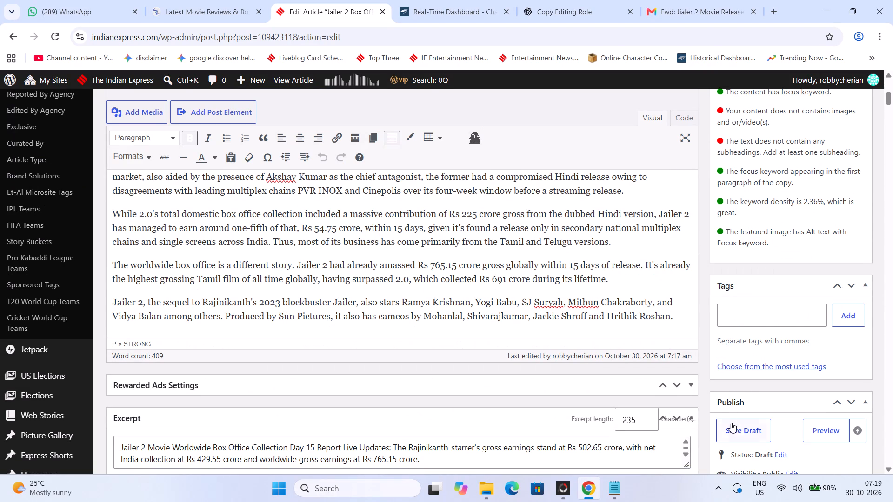
pyautogui.click(775, 321)
pyautogui.write('rajinikanth')
pyautogui.press('Return')
pyautogui.write('box office collection')
pyautogui.press('Return')
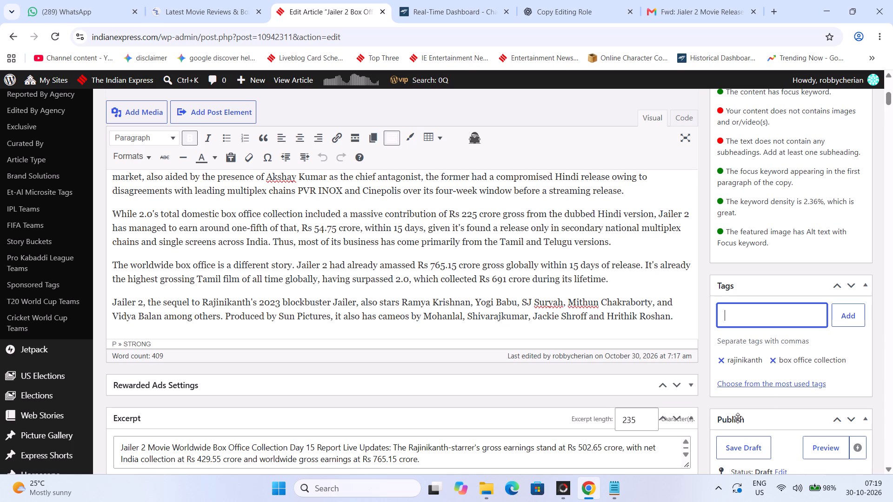
pyautogui.click(729, 447)
pyautogui.scroll(15, 395, 278)
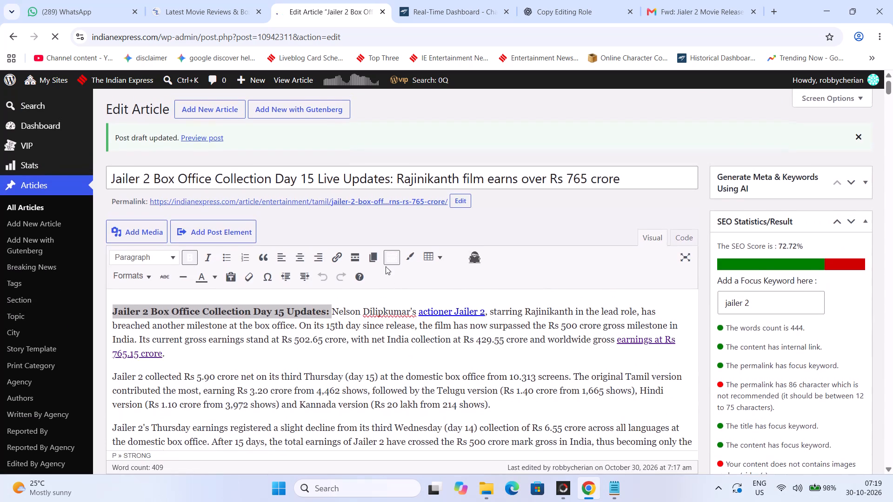
pyautogui.click(494, 0)
pyautogui.click(311, 0)
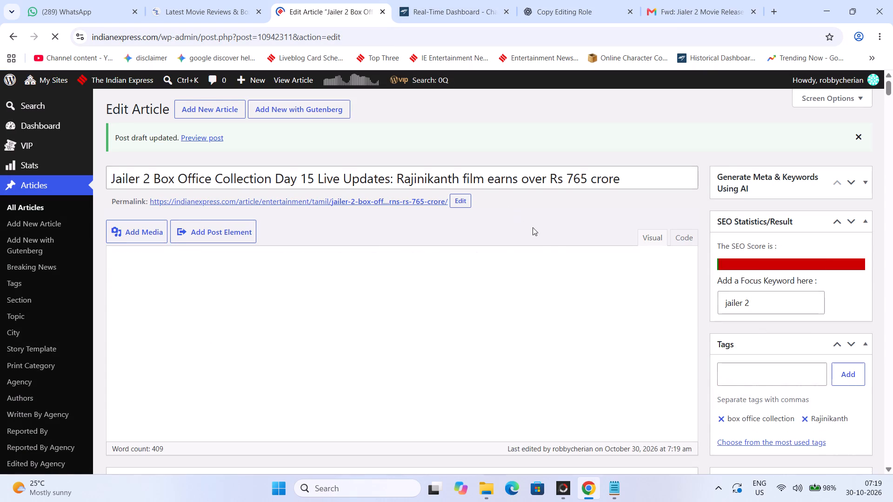
# Remove the Mumbai tag and the Entertainment Desk agency from the article.
pyautogui.click(892, 342)
pyautogui.tripleClick(892, 342)
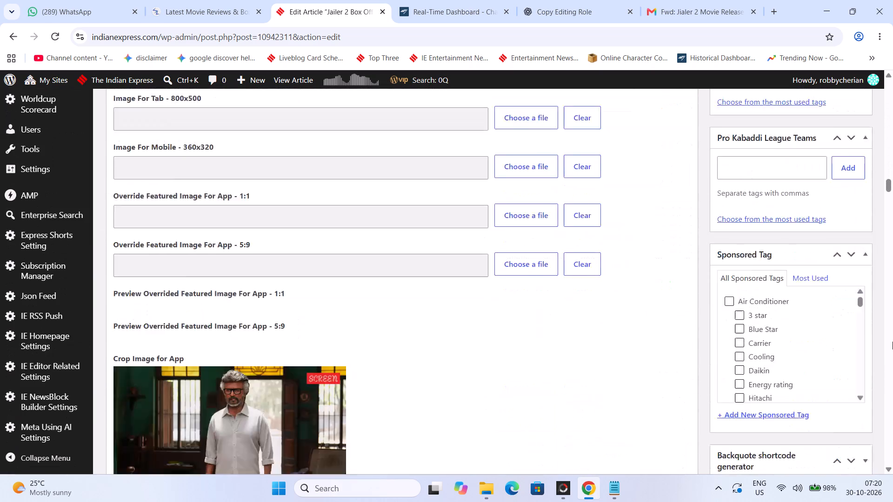
pyautogui.click(892, 342)
pyautogui.click(892, 342)
pyautogui.click(892, 342)
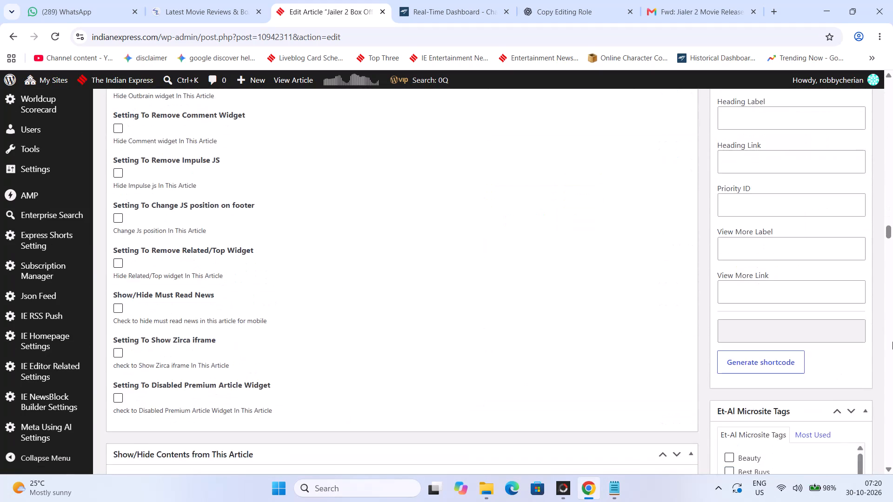
pyautogui.scroll(20, 892, 342)
pyautogui.scroll(14, 892, 342)
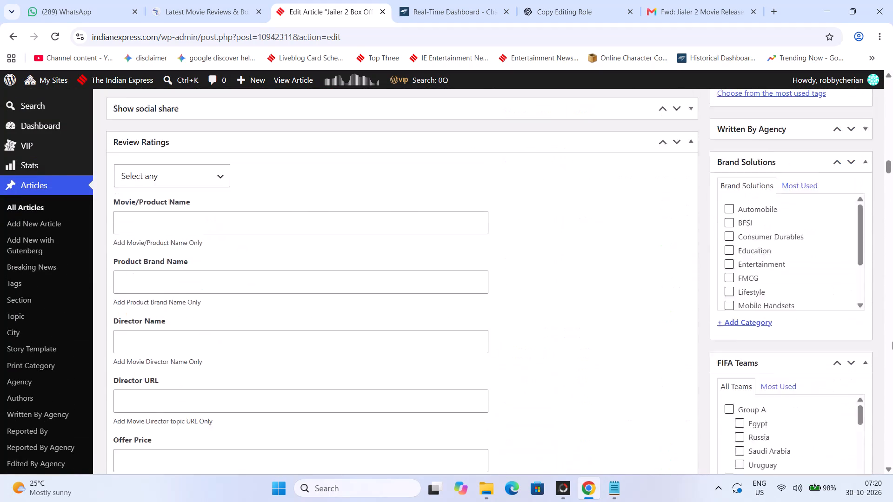
pyautogui.scroll(15, 892, 342)
pyautogui.scroll(4, 823, 347)
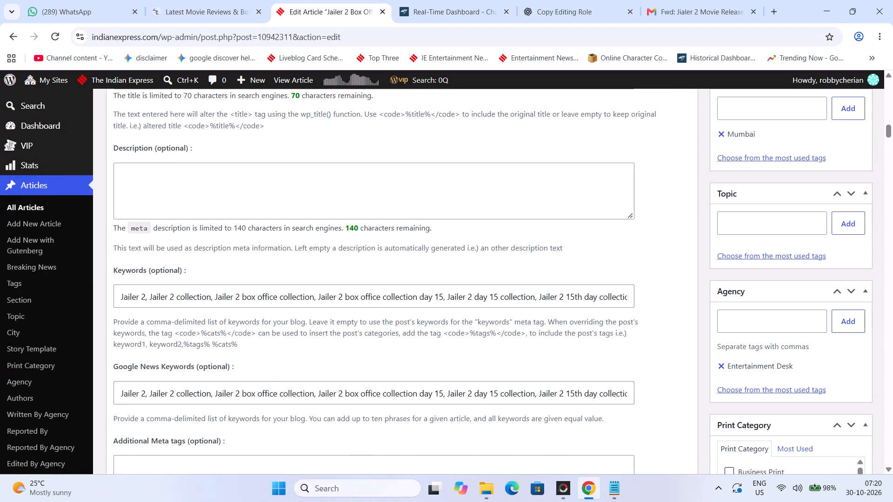
pyautogui.click(720, 366)
pyautogui.click(718, 137)
# Add the writer, whose first name is Kriti, to the article's Authors.
pyautogui.click(892, 240)
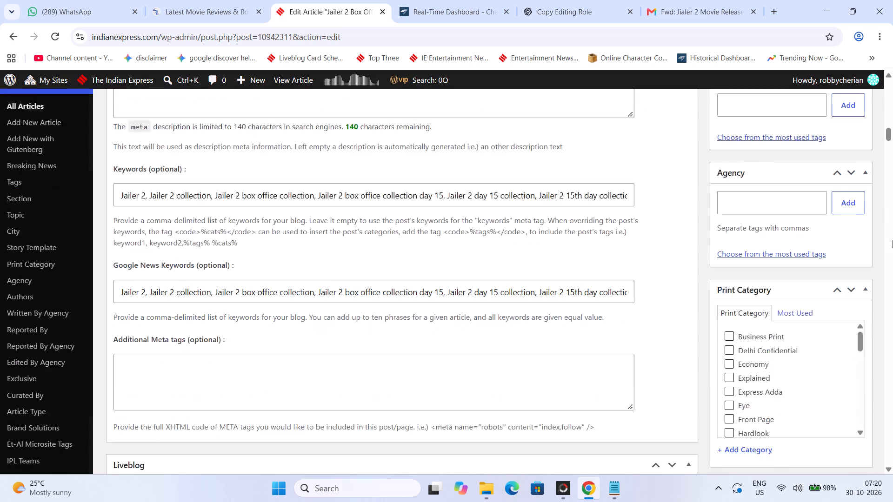
pyautogui.click(804, 271)
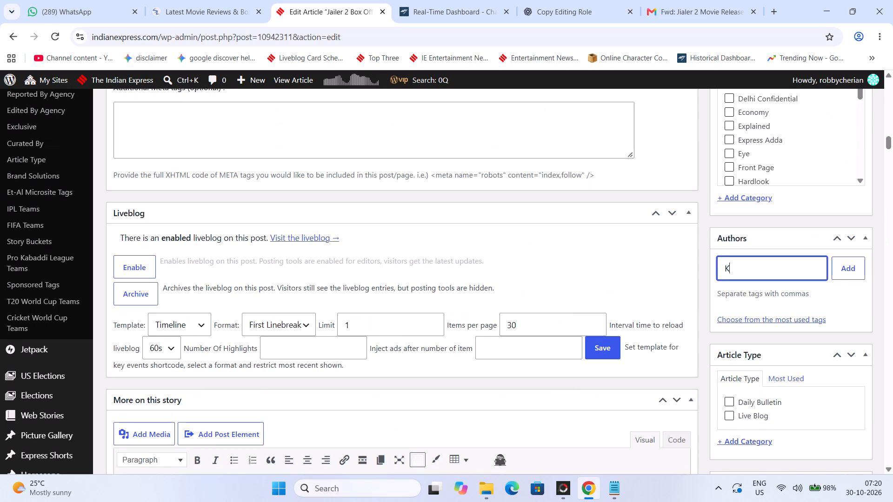
pyautogui.press('BackSpace')
pyautogui.press('BackSpace')
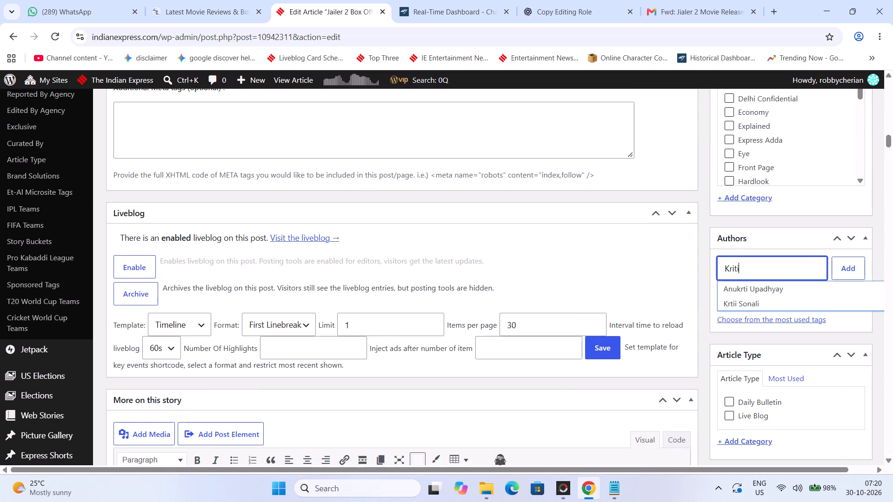
pyautogui.press('BackSpace')
pyautogui.press('BackSpace')
pyautogui.press('BackSpace')
pyautogui.press('BackSpace')
pyautogui.press('BackSpace')
pyautogui.write('onali')
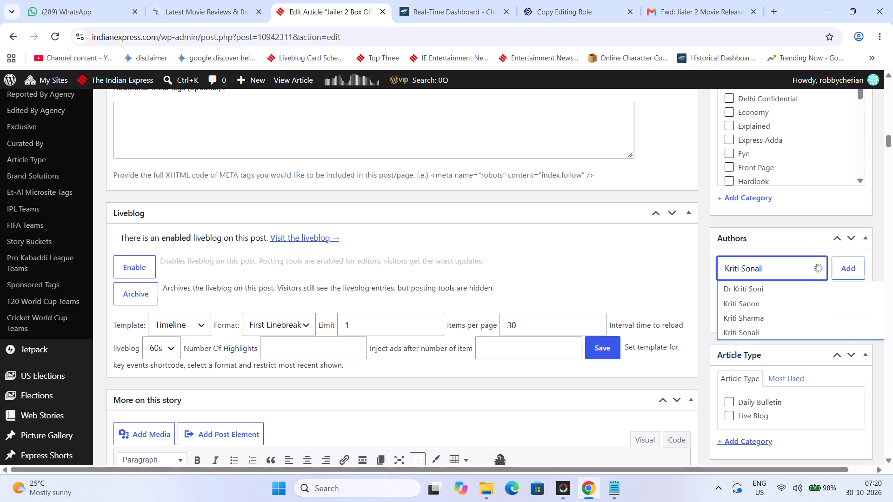
pyautogui.click(802, 292)
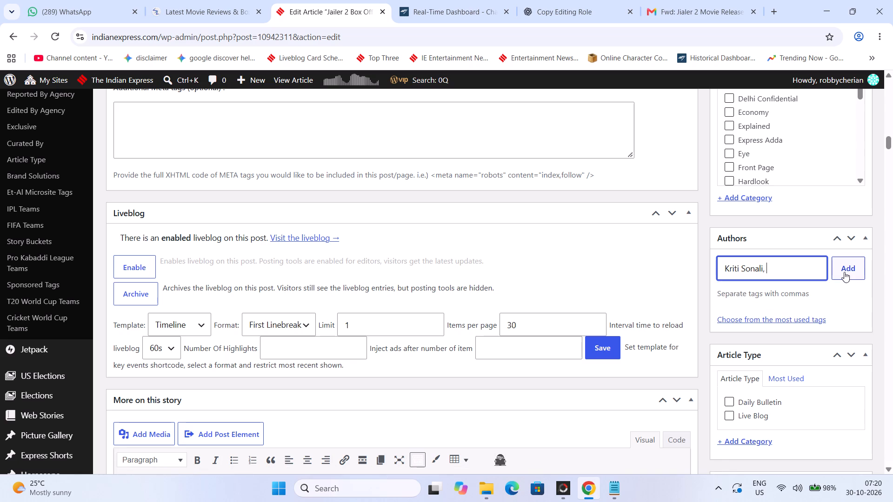
pyautogui.click(846, 271)
# Save the article draft with the updated author, agency and location details.
pyautogui.click(892, 113)
pyautogui.moveTo(892, 113); pyautogui.dragTo(892, 88)
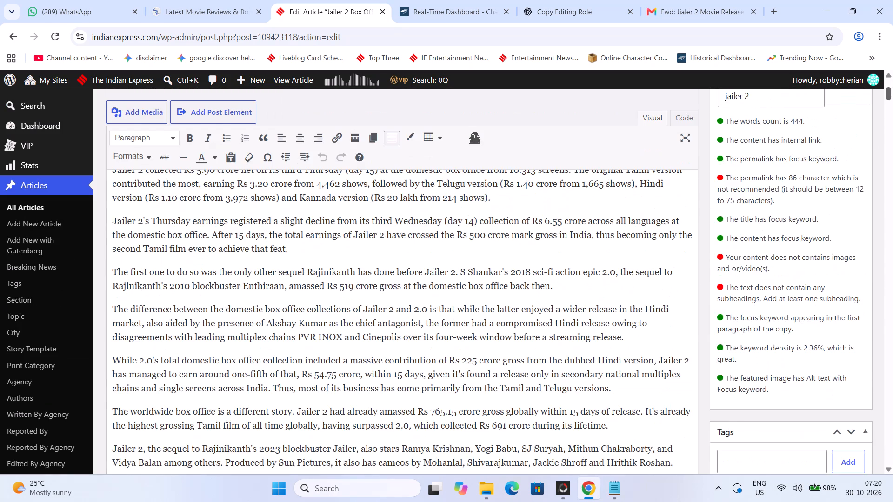
pyautogui.scroll(-6, 786, 275)
pyautogui.click(747, 258)
pyautogui.click(747, 251)
pyautogui.scroll(3, 747, 251)
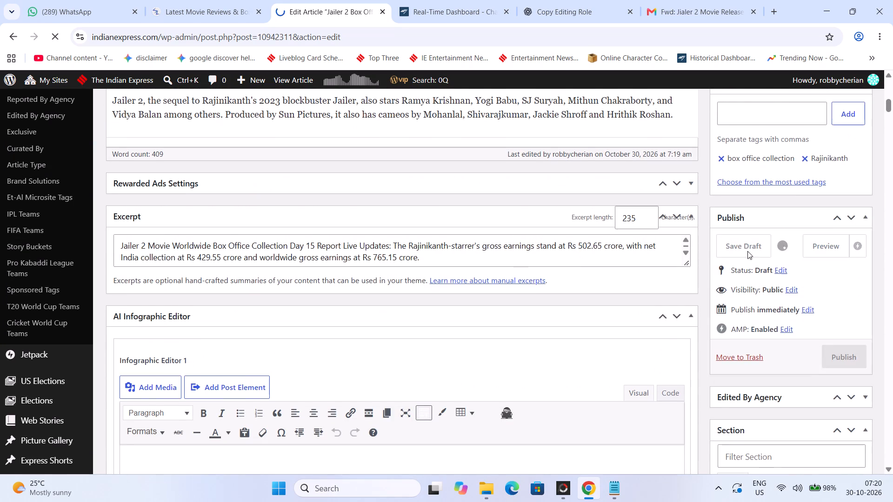
# Preview the post in a new tab and check its headline, byline and liveblog entry section.
pyautogui.scroll(15, 747, 251)
pyautogui.rightClick(210, 138)
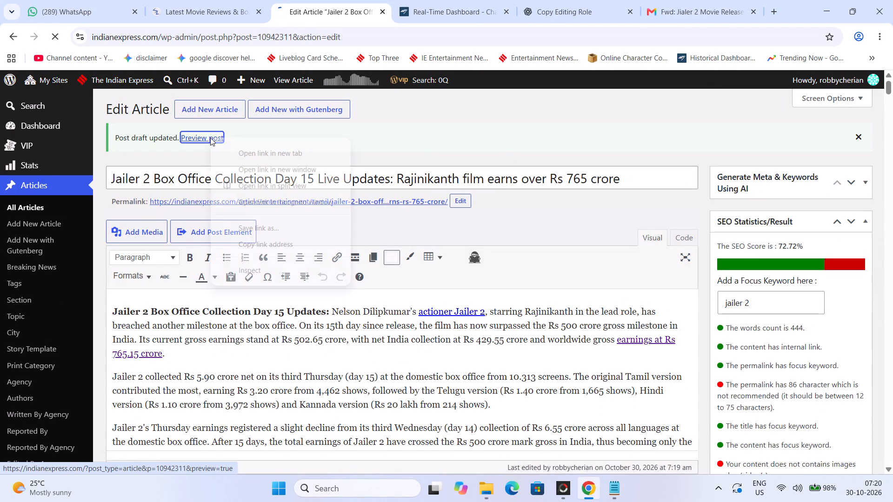
pyautogui.click(240, 152)
pyautogui.click(433, 0)
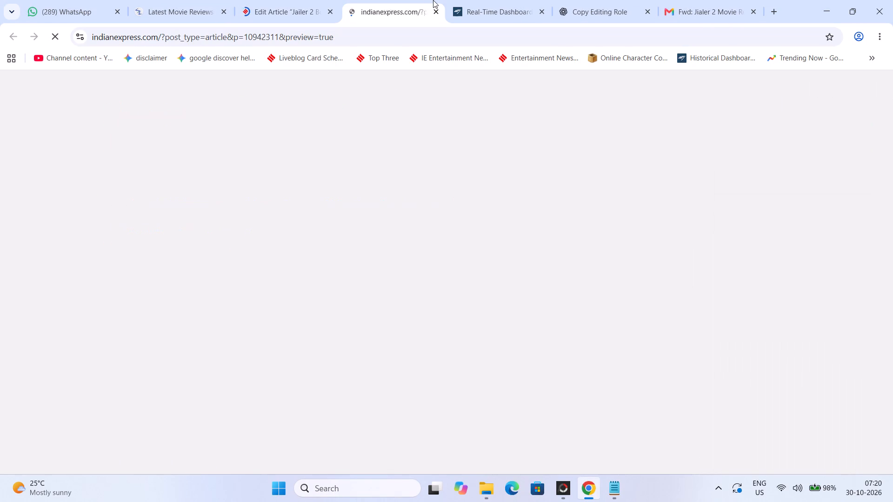
pyautogui.scroll(-5, 388, 317)
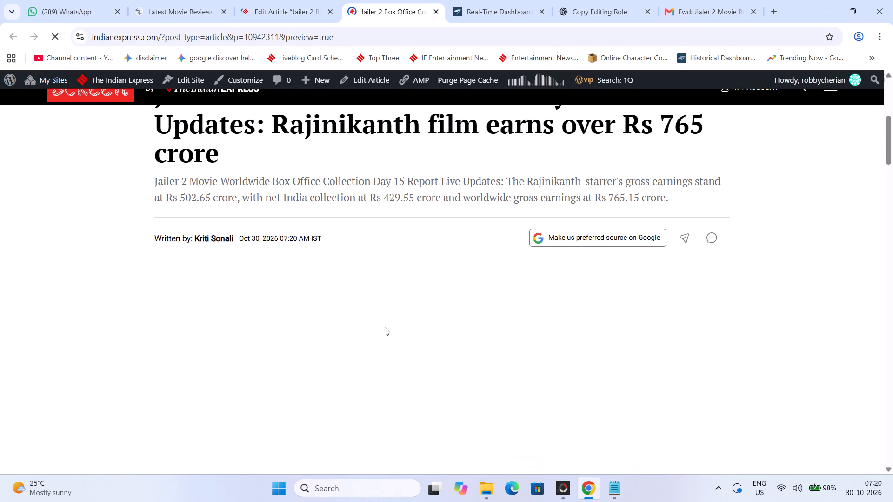
pyautogui.scroll(-15, 385, 327)
pyautogui.scroll(-6, 385, 327)
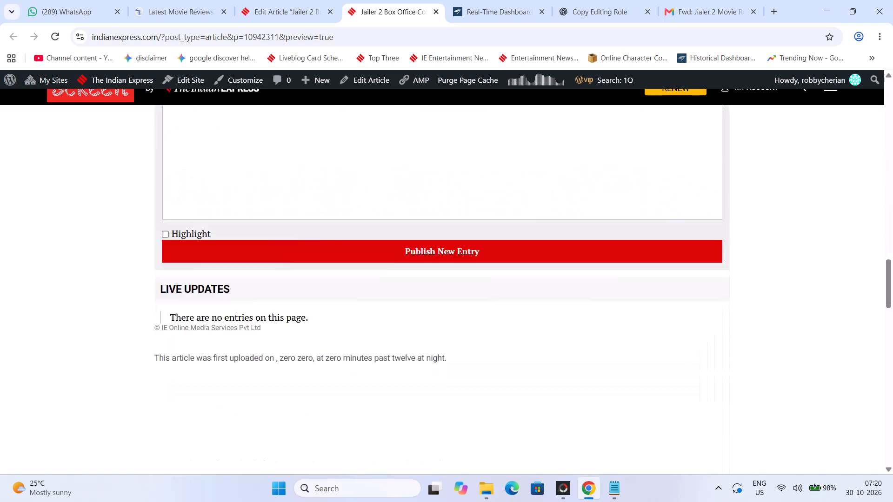
# Return to the article editor, save the draft again and close the editing tab, leaving the preview open.
pyautogui.click(305, 0)
pyautogui.doubleClick(892, 250)
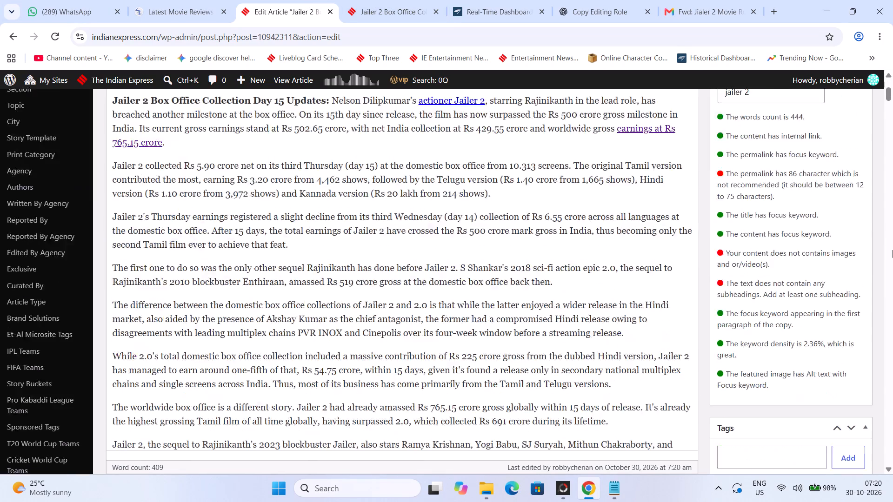
pyautogui.scroll(2, 757, 216)
pyautogui.click(757, 216)
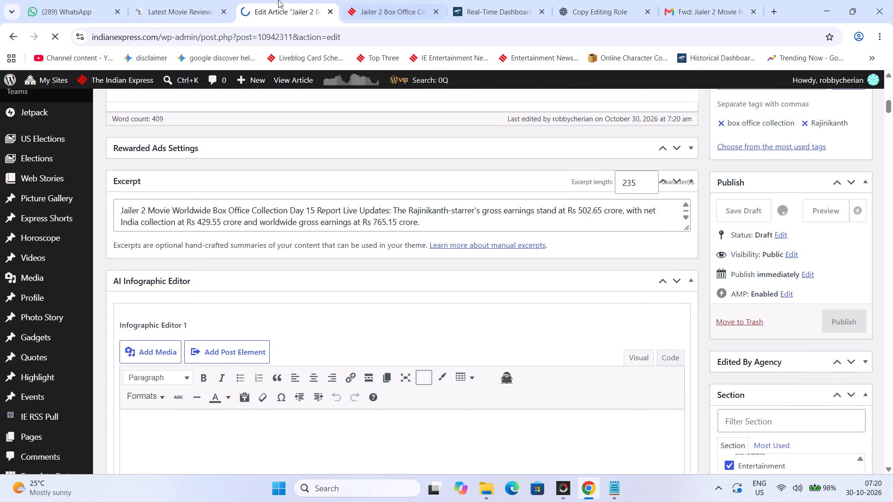
pyautogui.click(149, 0)
pyautogui.click(387, 0)
pyautogui.click(267, 0)
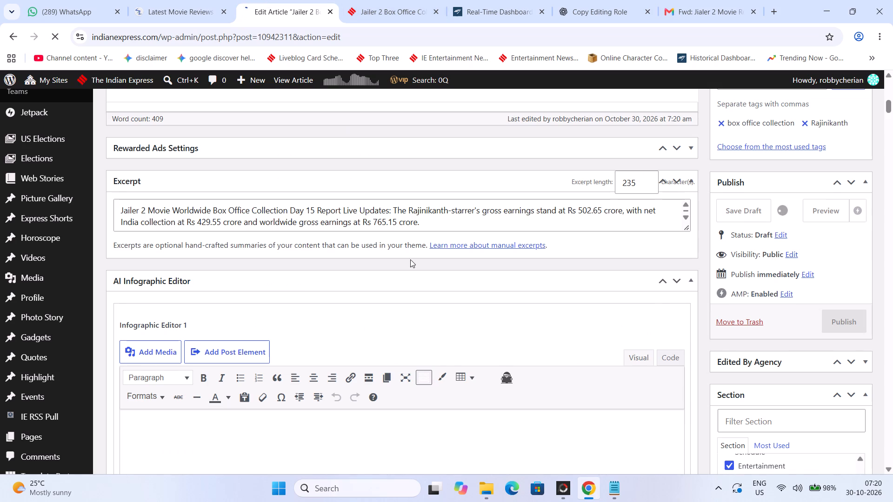
pyautogui.scroll(19, 411, 261)
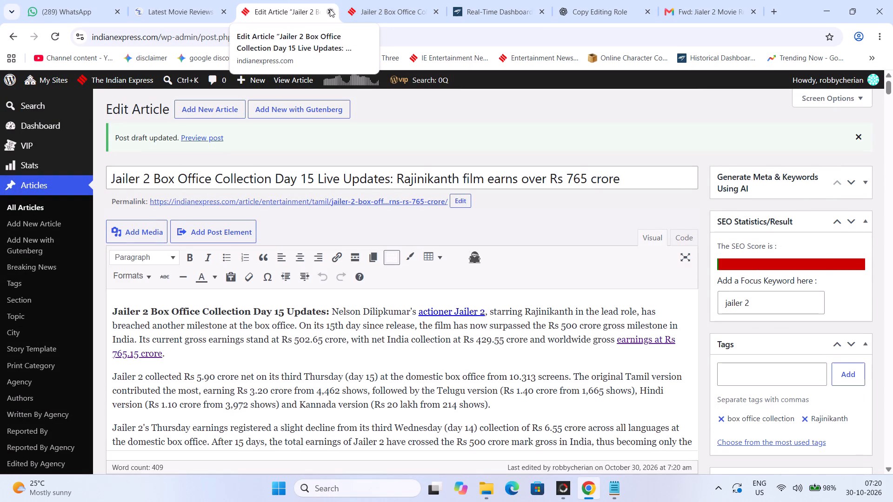
pyautogui.click(330, 9)
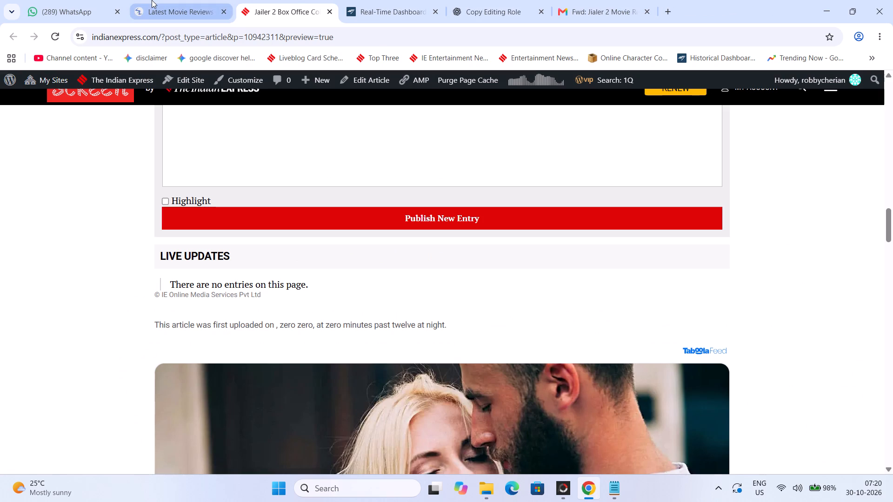
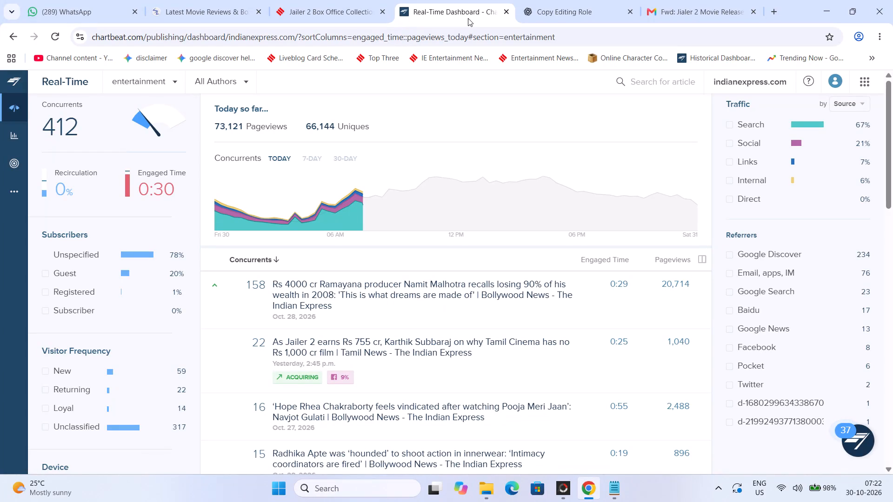
# Return to the Jailer 2 article preview and go from its breadcrumb to the Entertainment section page.
pyautogui.click(206, 0)
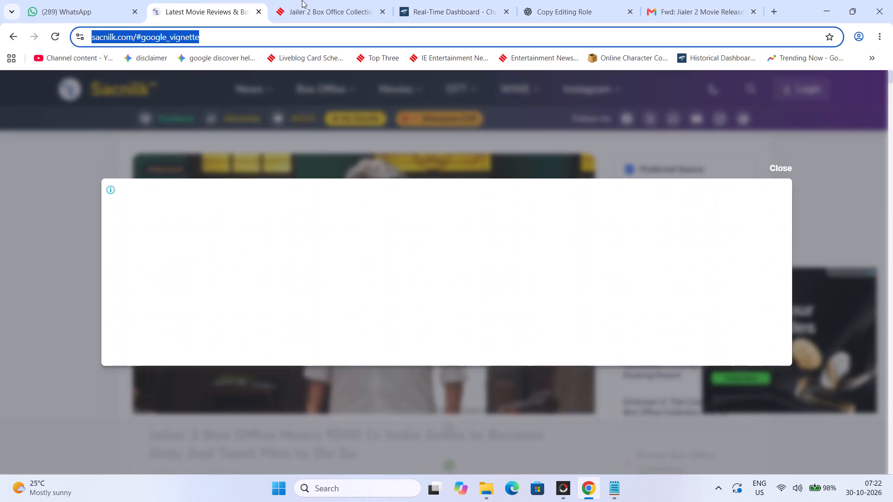
pyautogui.click(302, 0)
pyautogui.scroll(14, 275, 255)
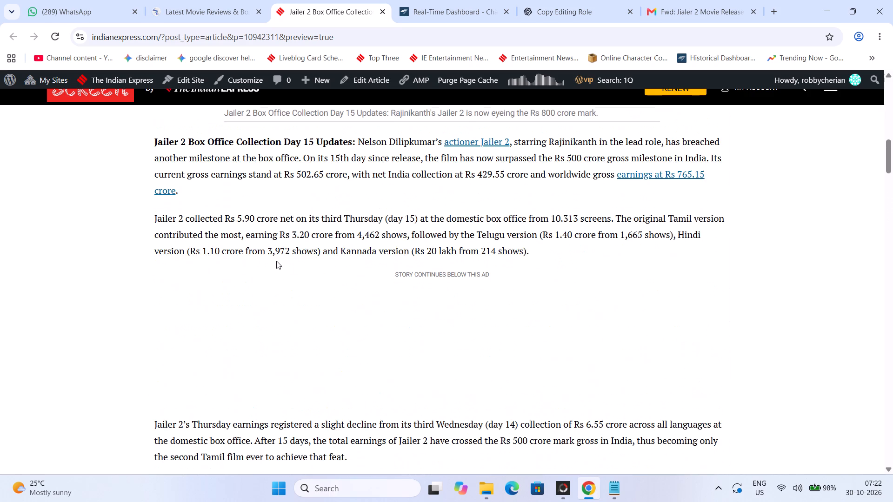
pyautogui.scroll(4, 276, 261)
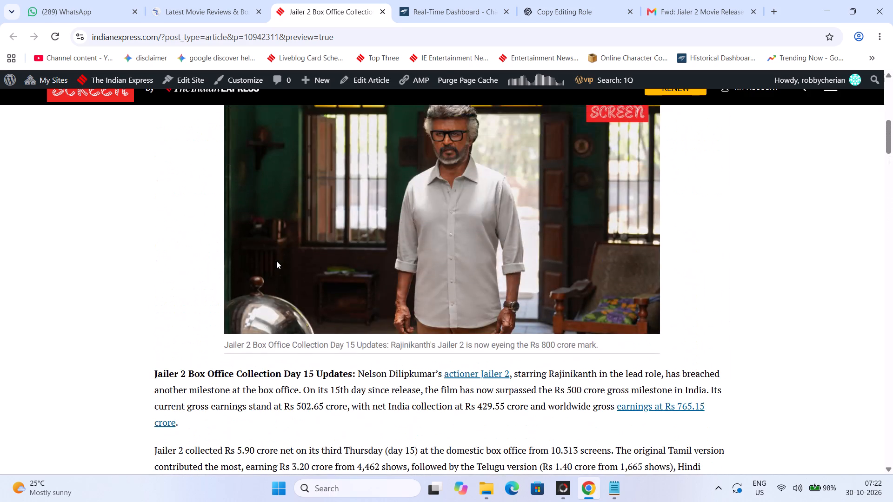
pyautogui.scroll(6, 276, 261)
pyautogui.click(207, 223)
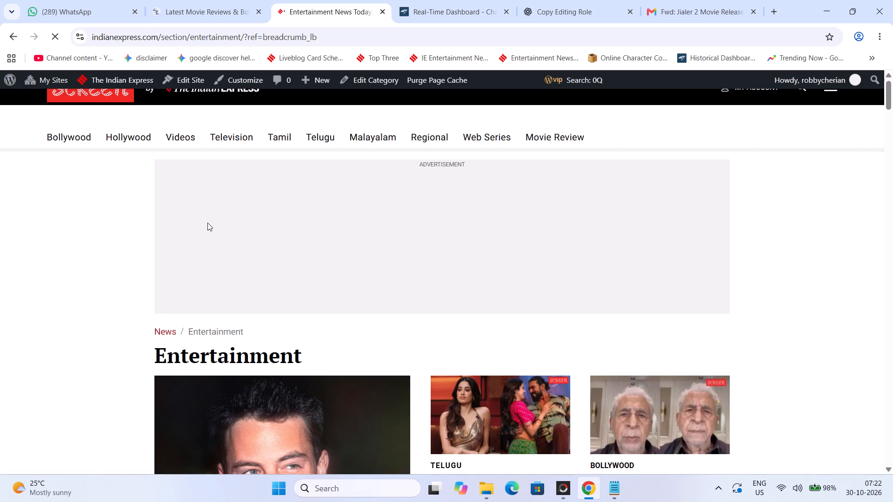
# Find the Patrick Stewart 'Star Trek' actor story in the Entertainment section's latest stories and open it to view.
pyautogui.scroll(-13, 207, 223)
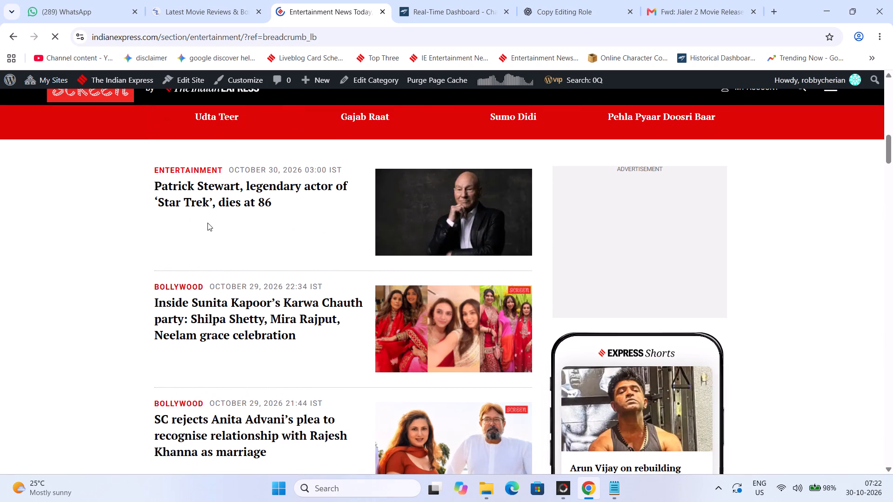
pyautogui.click(243, 208)
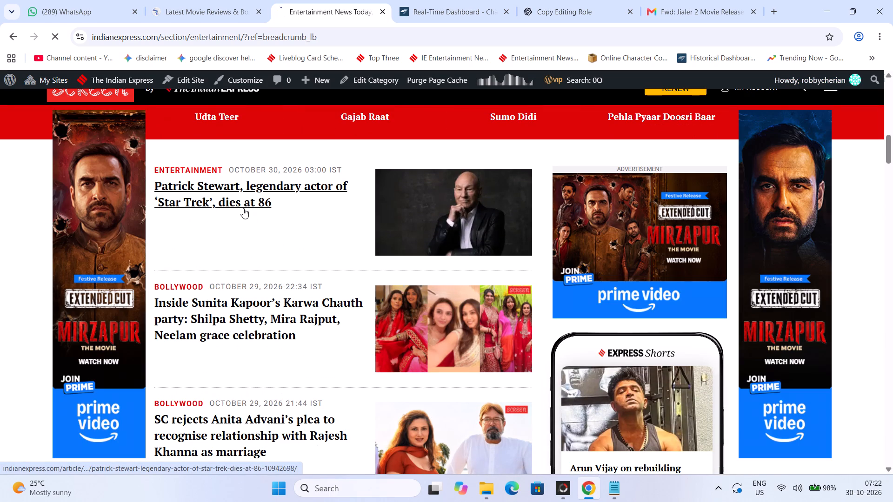
pyautogui.scroll(-4, 243, 208)
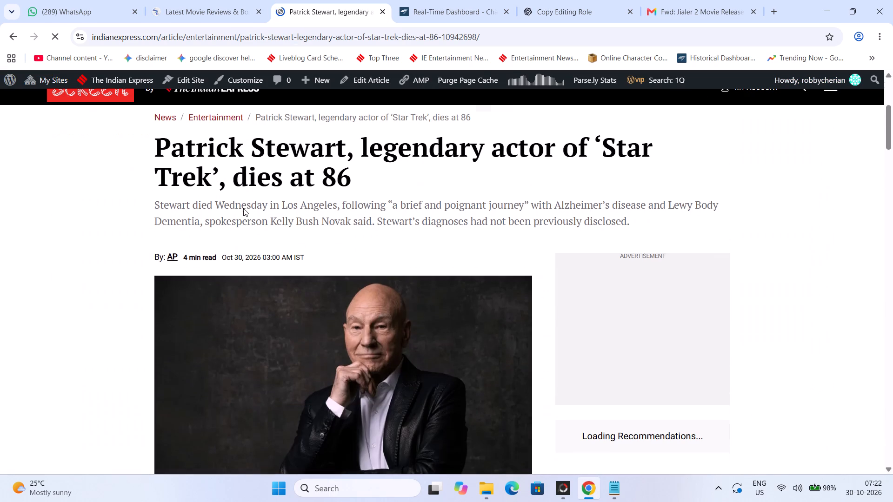
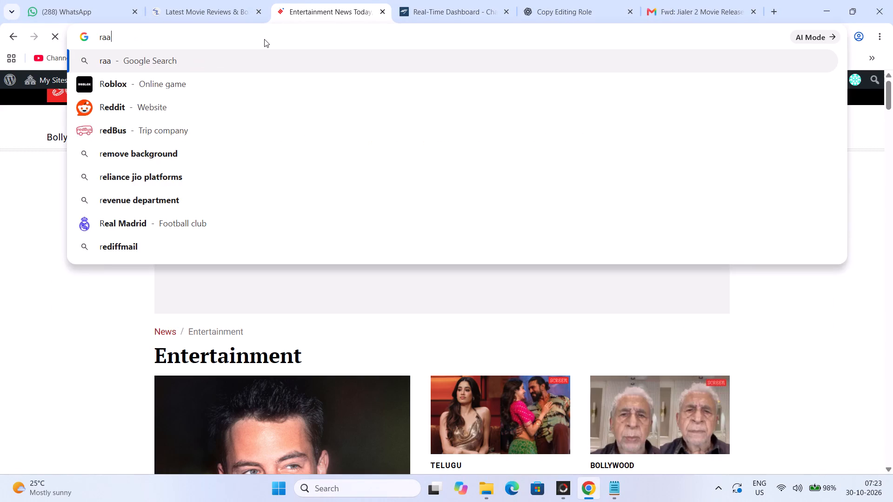
# Search Google for "ranbir kapoor indian express" and open the story on Ranbir Kapoor recalling his proposal to Alia Bhatt in Maasai Mara.
pyautogui.write('bir in')
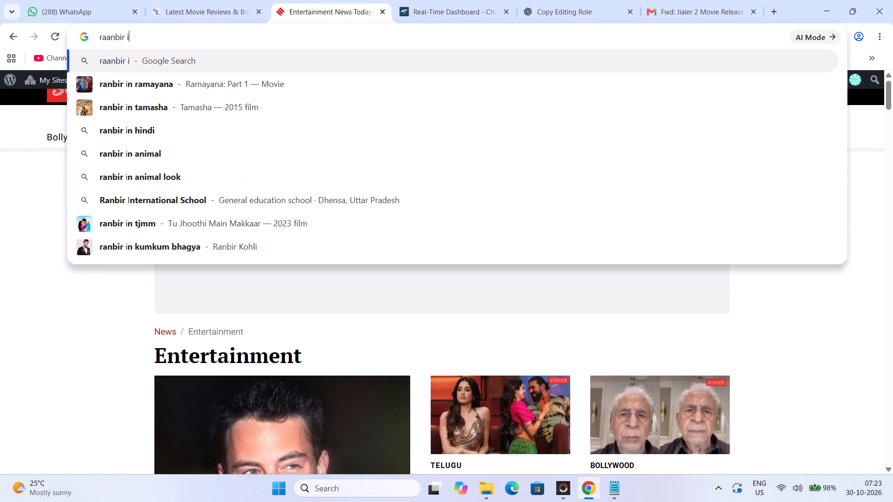
pyautogui.write('d')
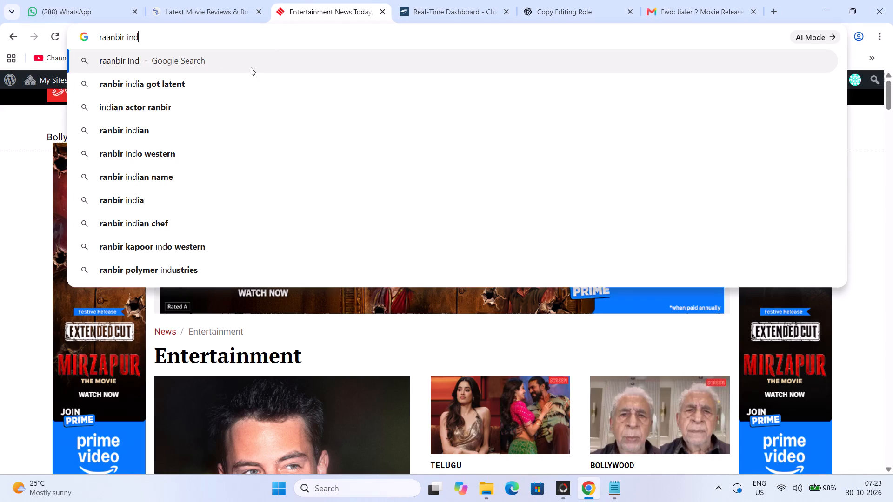
pyautogui.write('ian ex')
pyautogui.click(257, 88)
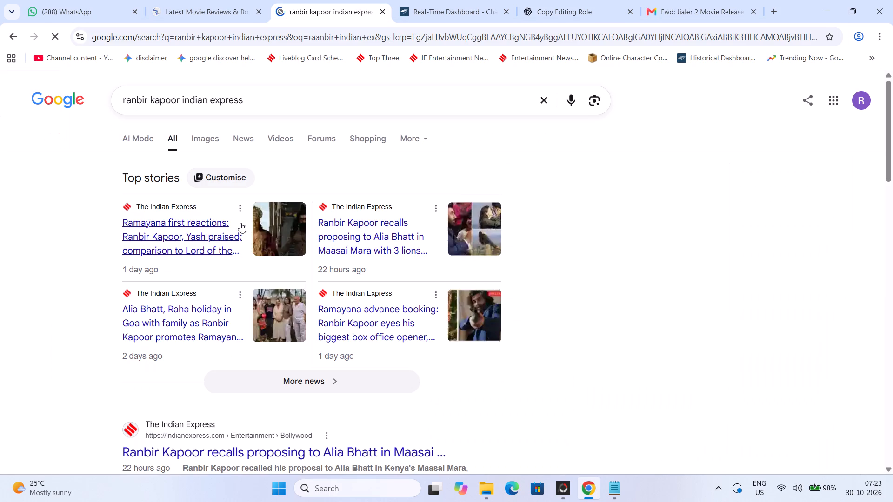
pyautogui.click(328, 225)
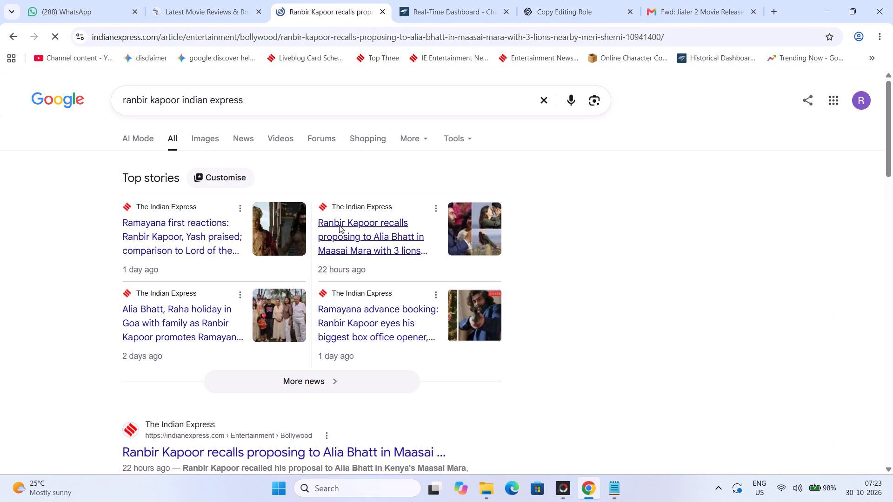
# Look through the Ranbir Kapoor proposal article's body, photos and embedded video down to the section on the couple's relationship.
pyautogui.scroll(-5, 376, 264)
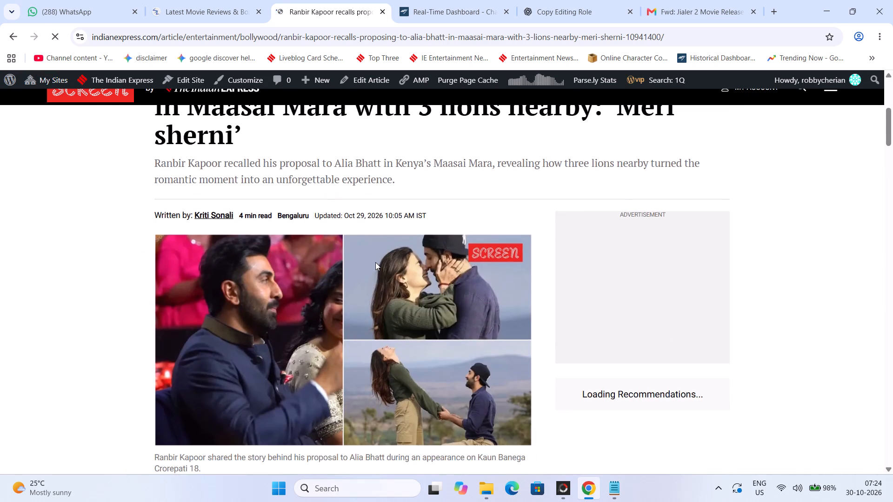
pyautogui.scroll(-9, 375, 262)
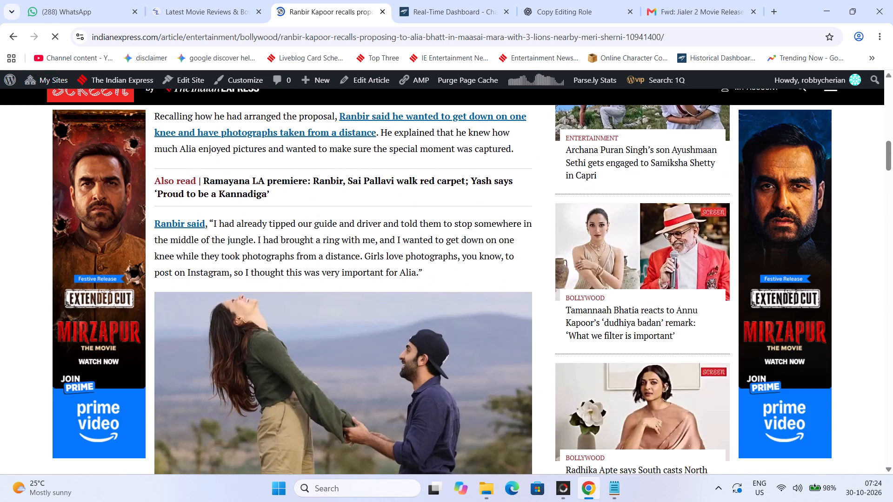
pyautogui.scroll(-9, 373, 256)
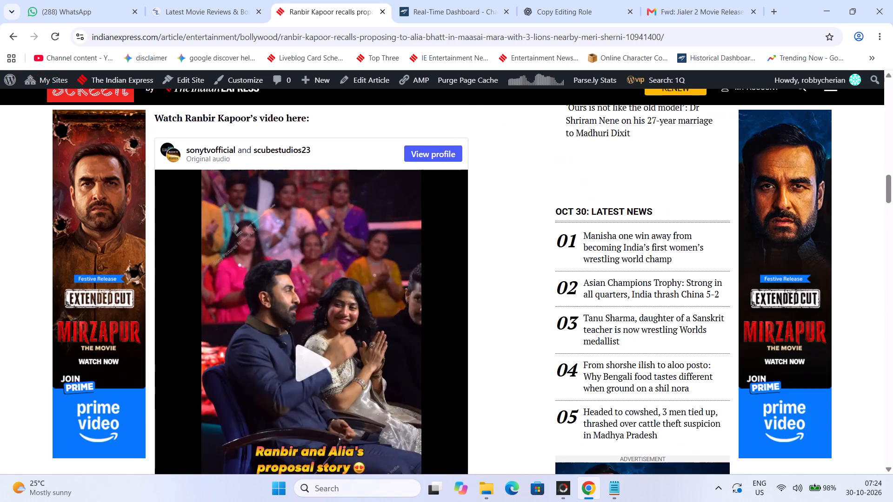
pyautogui.scroll(-10, 373, 249)
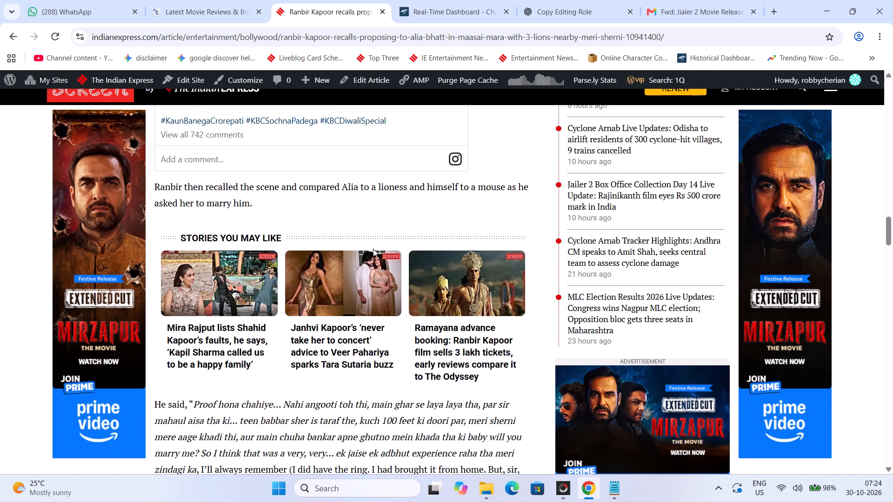
pyautogui.scroll(-8, 373, 249)
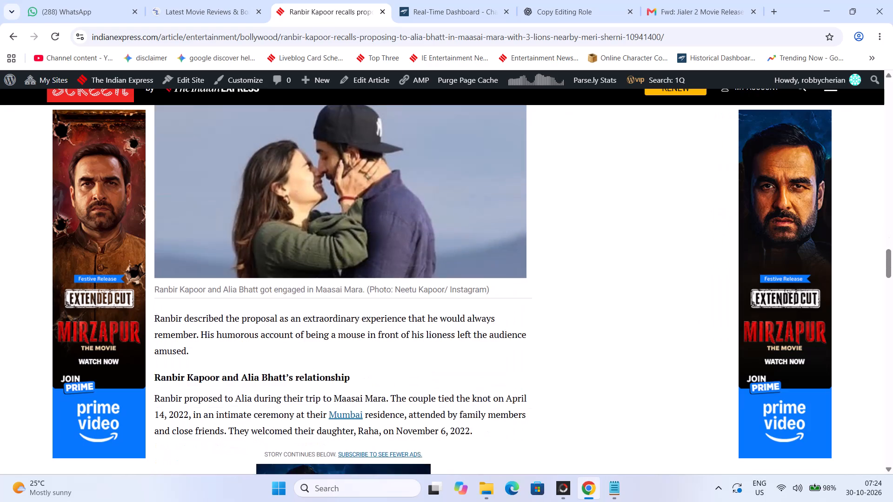
pyautogui.scroll(-2, 373, 249)
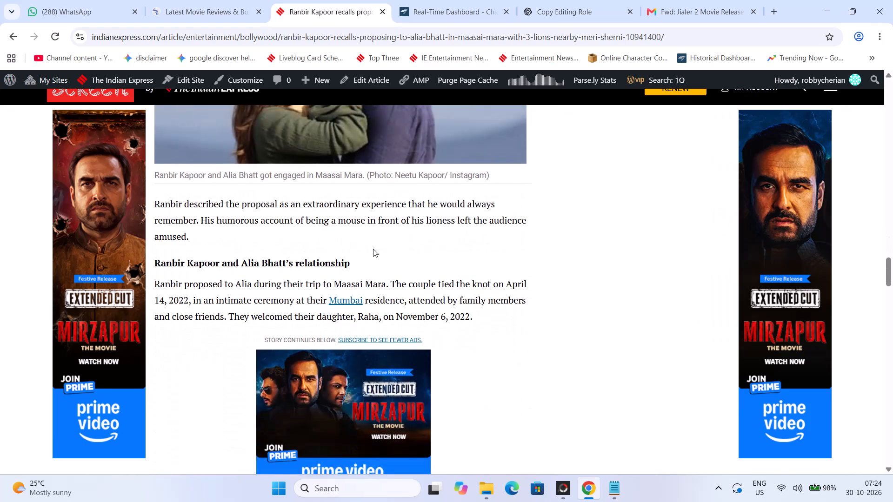
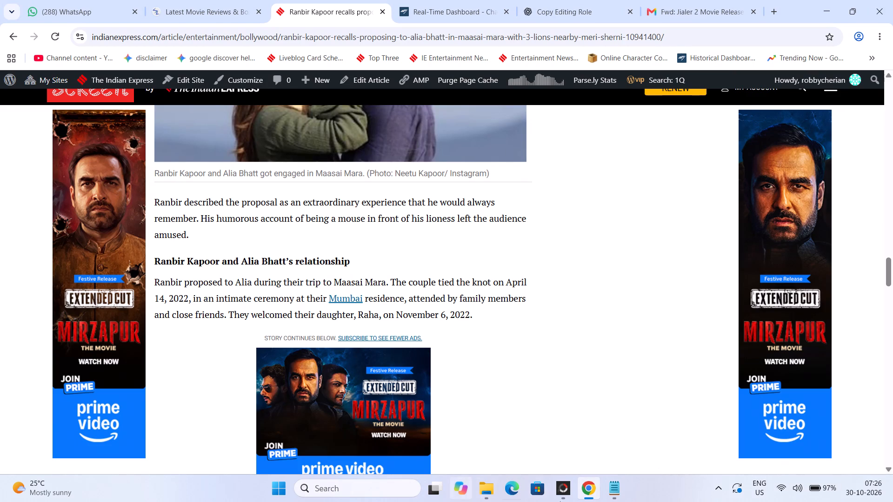
# In the Work.txt notes in Notepad, add the timestamp "36:05 -" before the point on Ranbir and Alia's height difference.
pyautogui.click(611, 490)
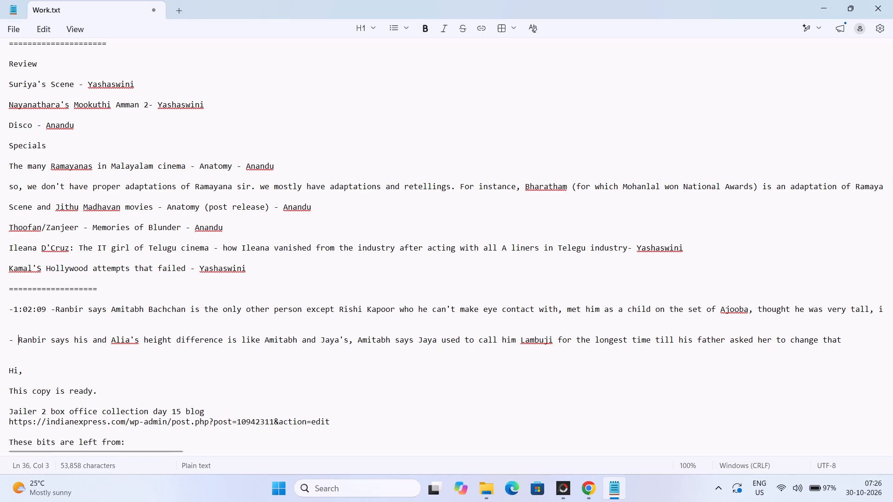
pyautogui.write('36')
pyautogui.hotkey('shift', ':')
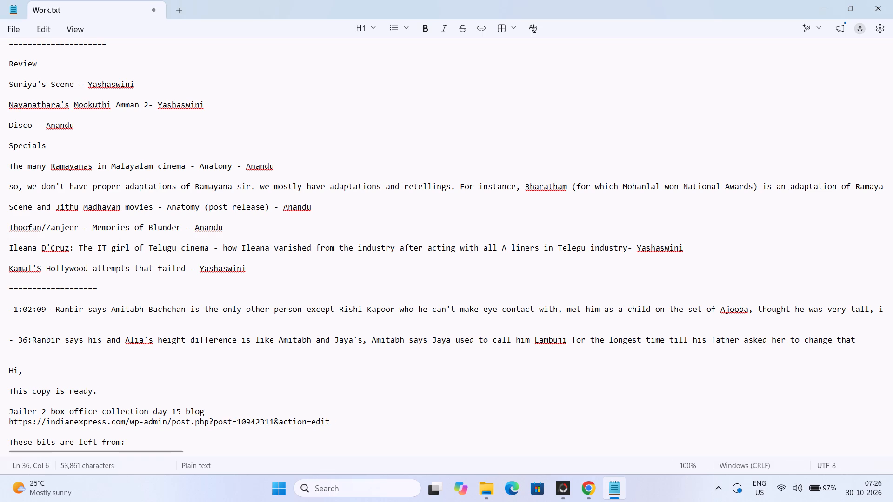
pyautogui.press('0')
pyautogui.press('5')
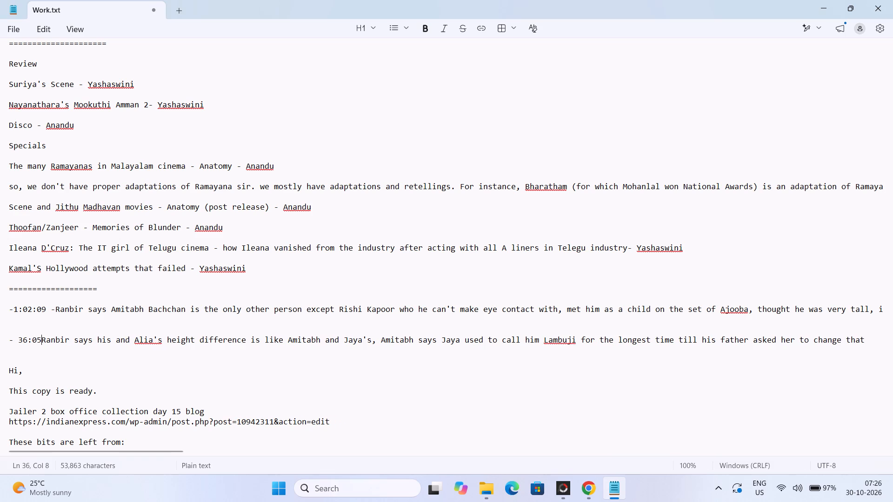
pyautogui.press('space')
pyautogui.write('-')
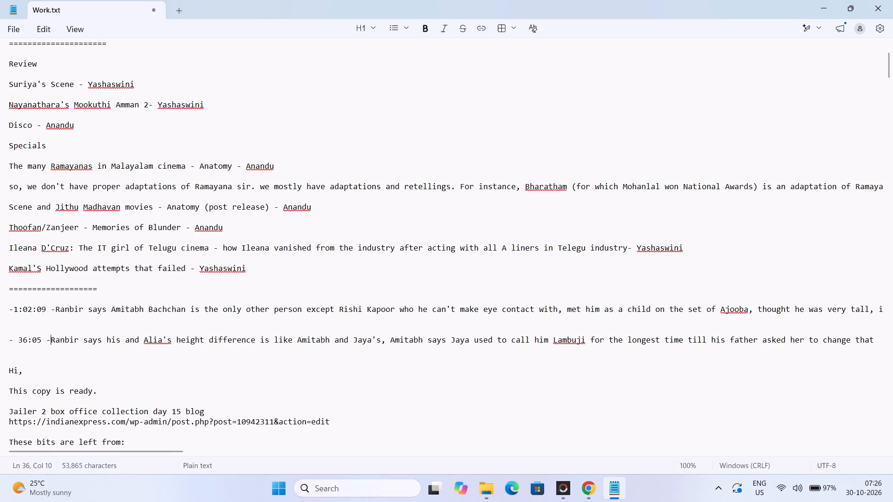
pyautogui.press('space')
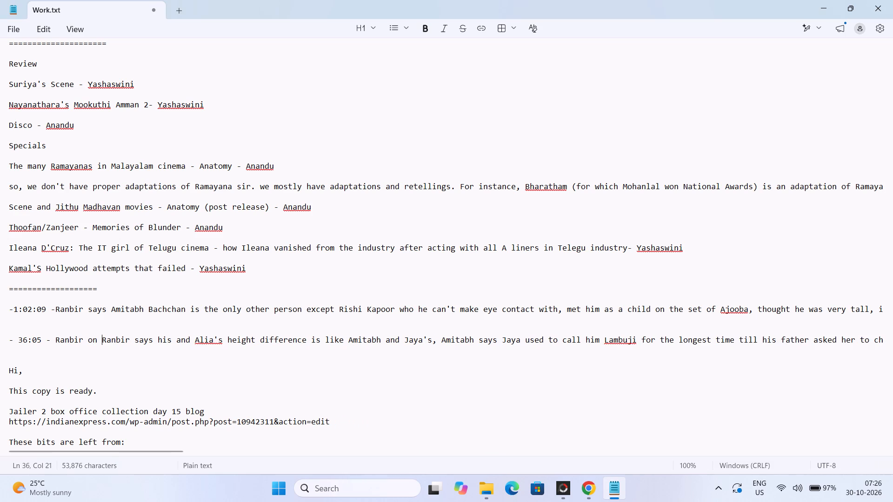
# After the 36:05 timestamp, add the story point "Ranbir on what he likes the most about Alia +" ahead of the height-difference text.
pyautogui.write('what he looks the')
pyautogui.press('BackSpace')
pyautogui.press('BackSpace')
pyautogui.press('BackSpace')
pyautogui.press('BackSpace')
pyautogui.press('BackSpace')
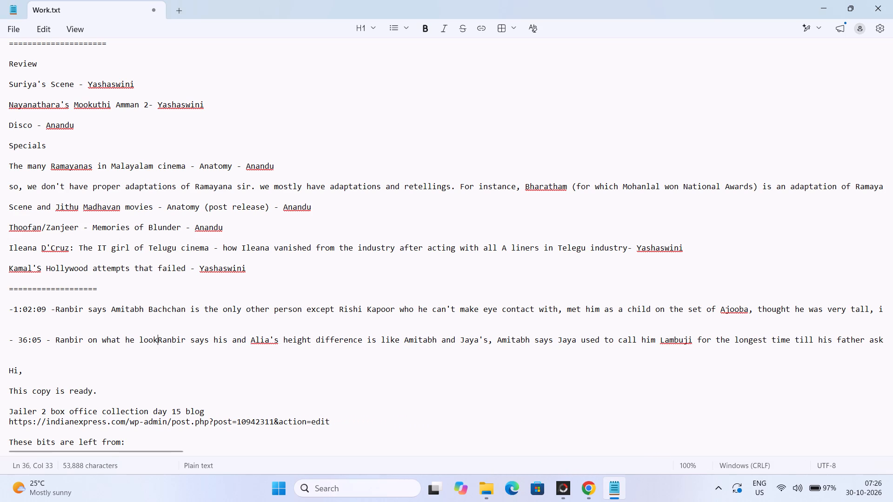
pyautogui.press('BackSpace')
pyautogui.press('BackSpace')
pyautogui.press('BackSpace')
pyautogui.write('ikesth')
pyautogui.press('BackSpace')
pyautogui.press('BackSpace')
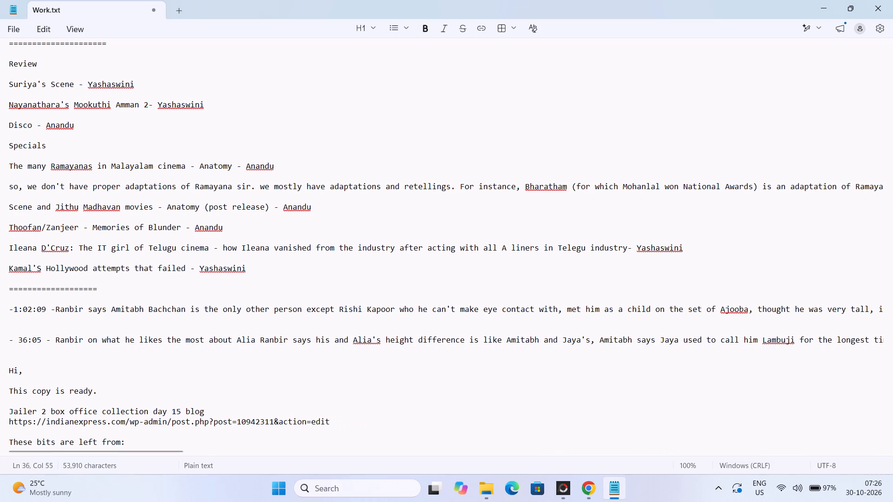
pyautogui.write('+')
pyautogui.press('space')
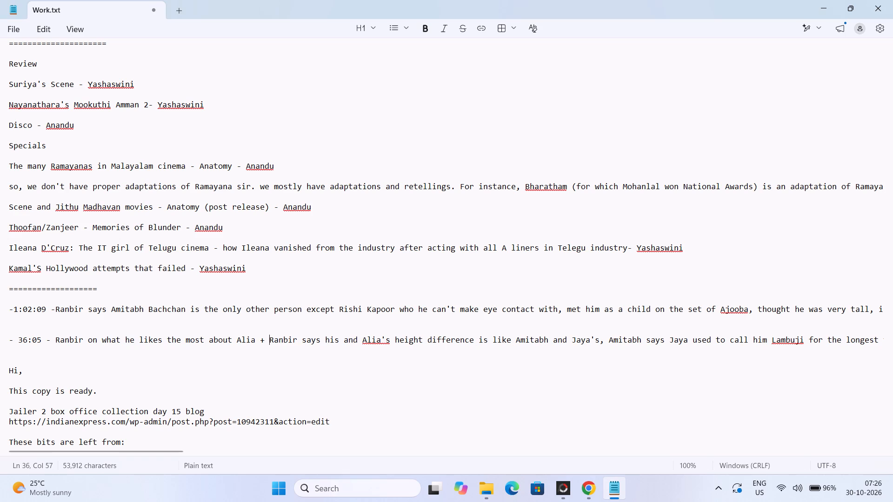
pyautogui.click(146, 374)
pyautogui.click(130, 363)
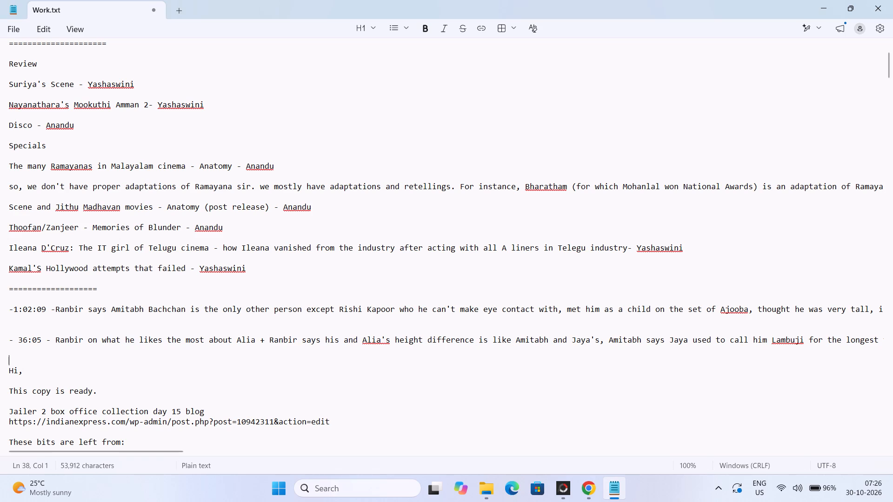
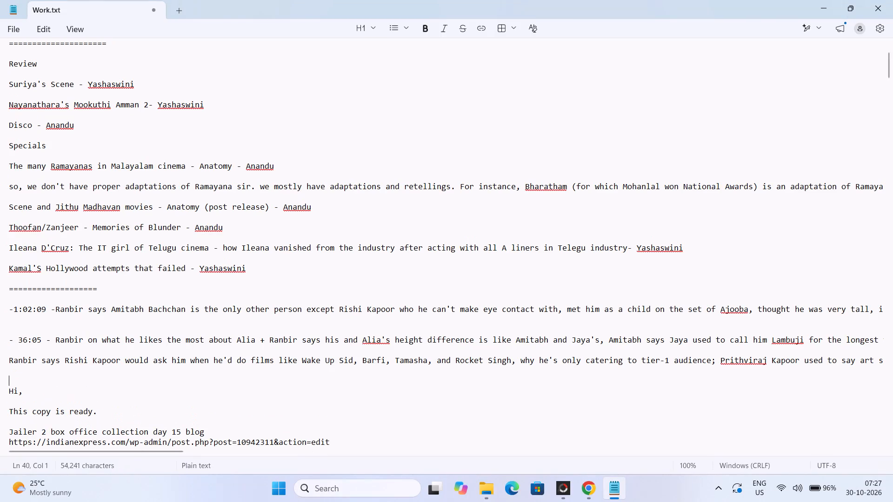
# Insert an extra blank line between the 36:05 Alia point and the Rishi Kapoor tier-1 audience point in the notes.
pyautogui.click(82, 352)
pyautogui.press('Return')
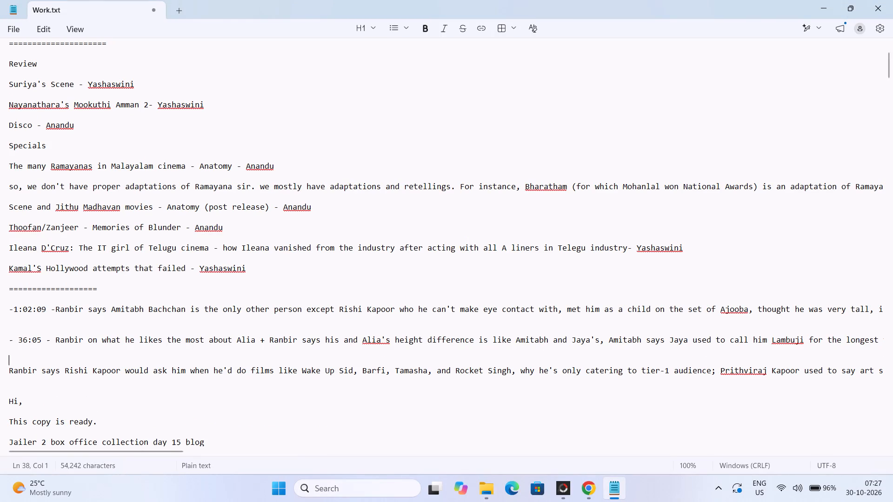